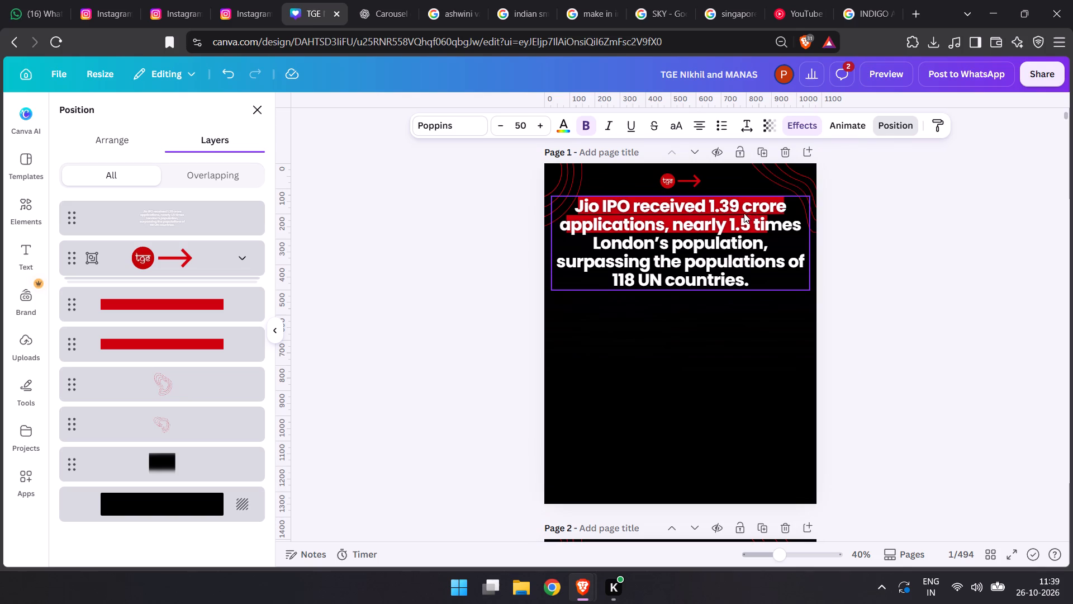
double_click(738, 206)
key(Return)
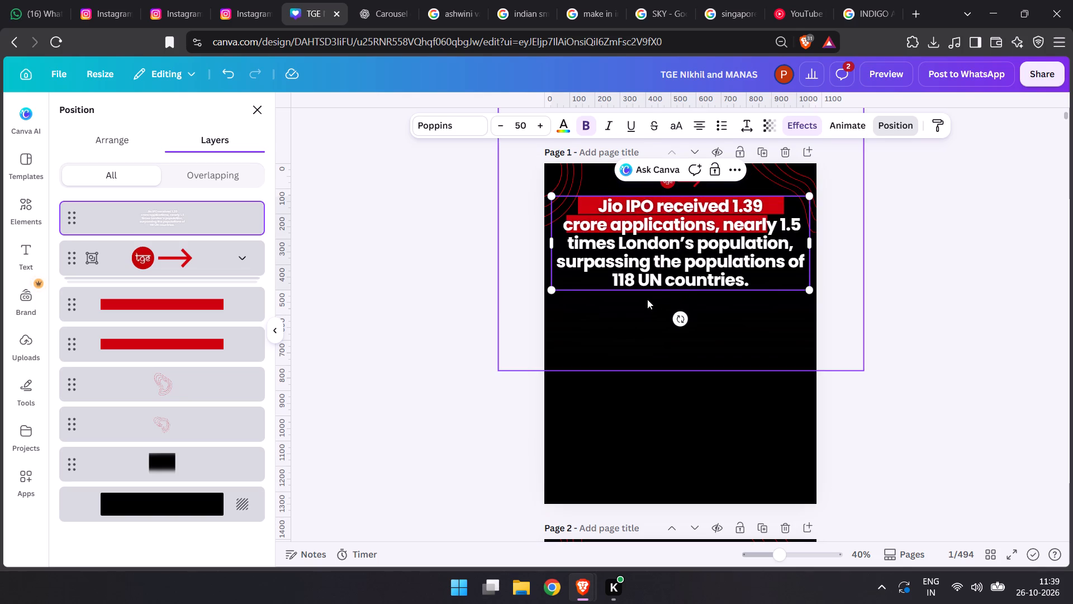
click(778, 225)
key(Return)
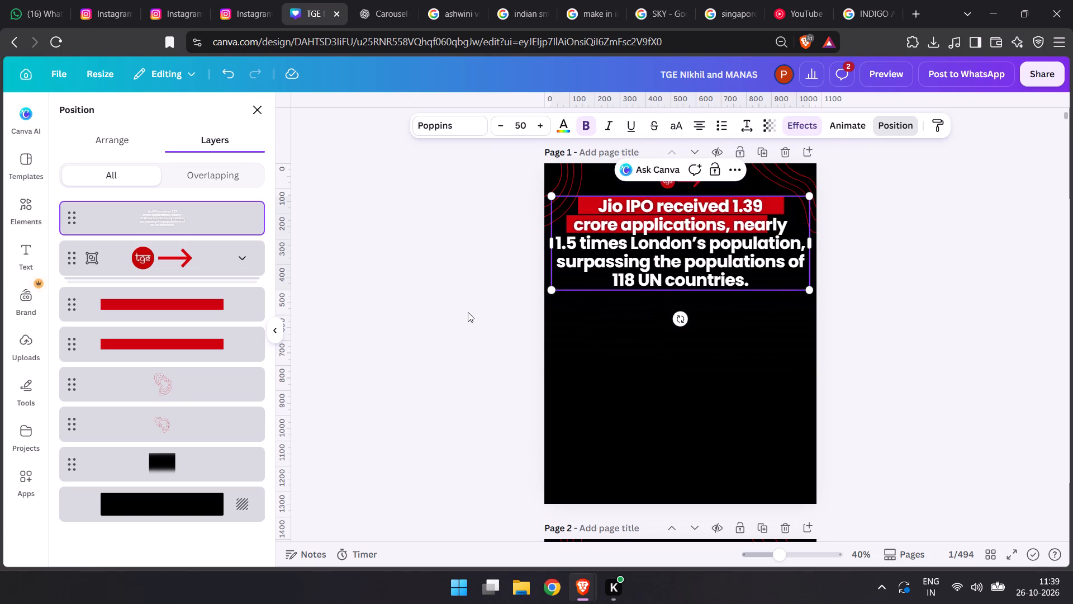
click(465, 310)
Insert line breaks in the page 2 headline before "lakh crore", before "total expenditure" and before "2026–27".
scroll(463, 310, down, 4)
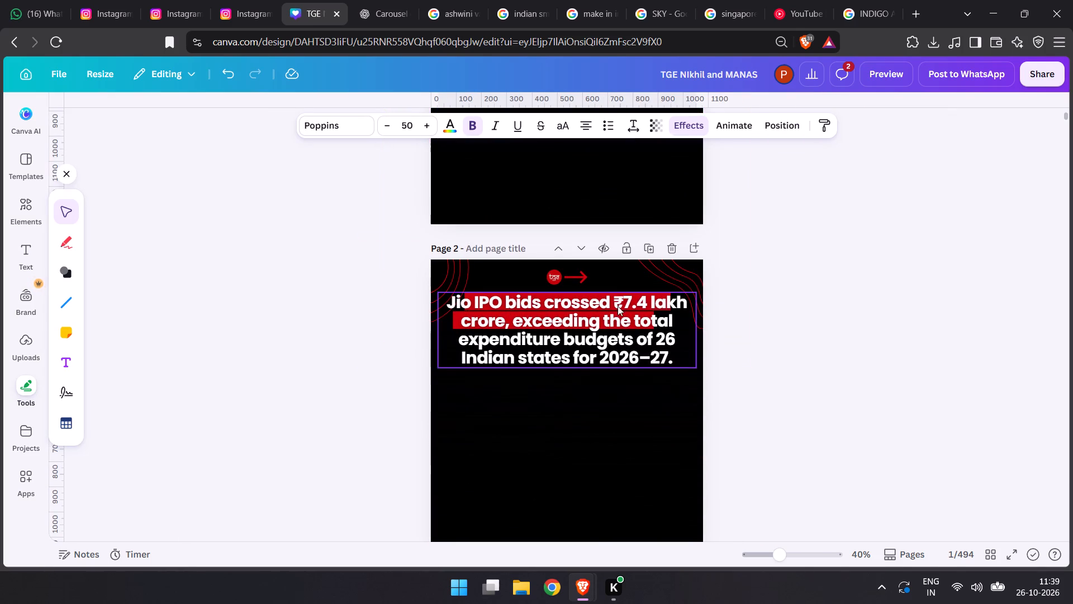
double_click(653, 299)
key(Return)
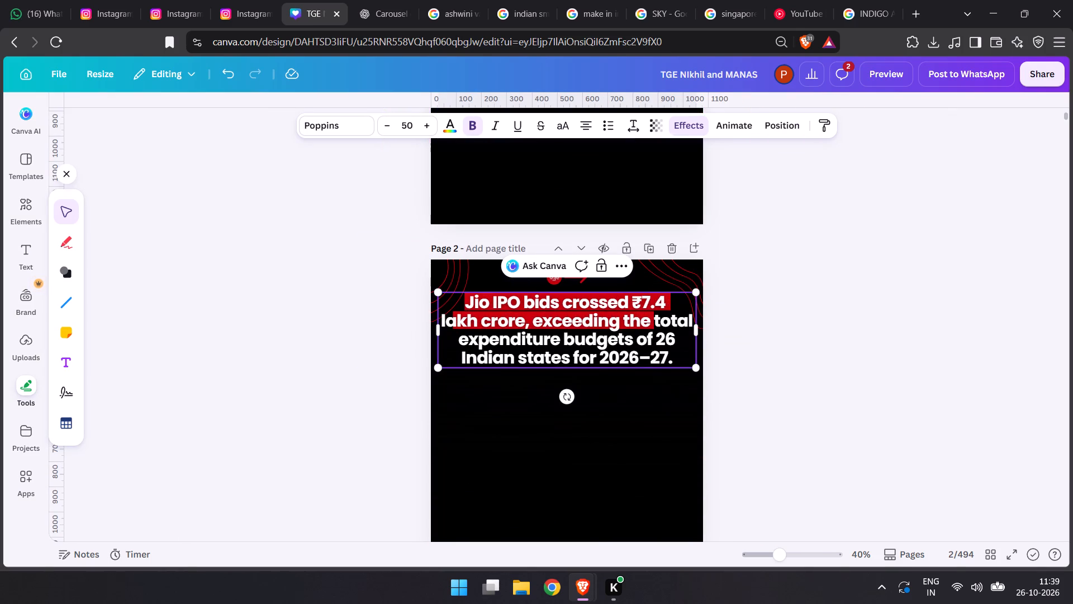
click(651, 323)
key(Return)
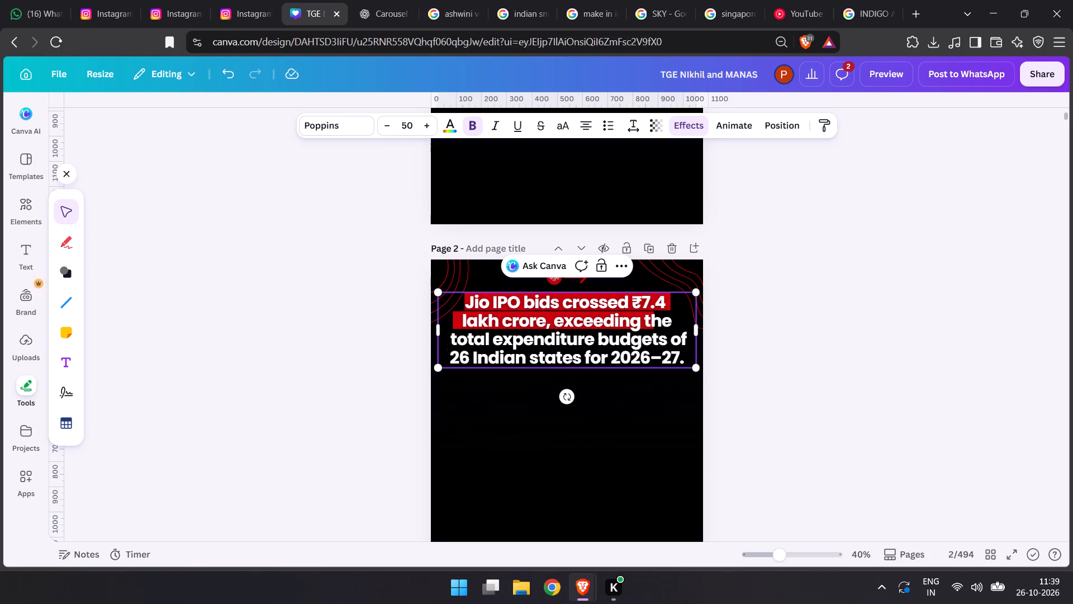
click(608, 355)
key(Return)
double_click(376, 369)
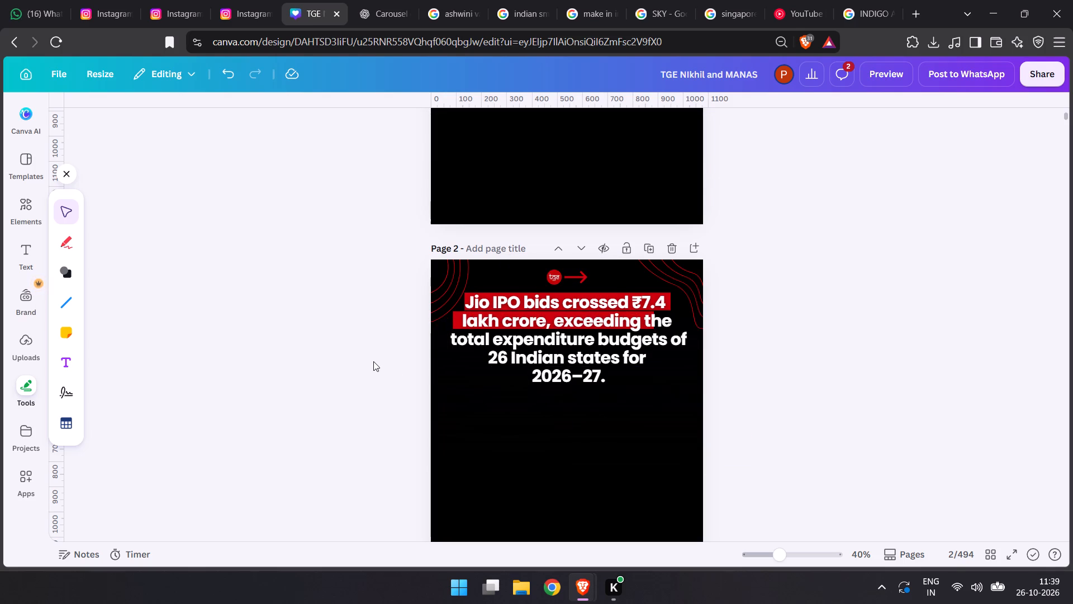
Rebreak the page 3 headline so its second line reads "crore bid demand surpassed".
scroll(372, 361, down, 5)
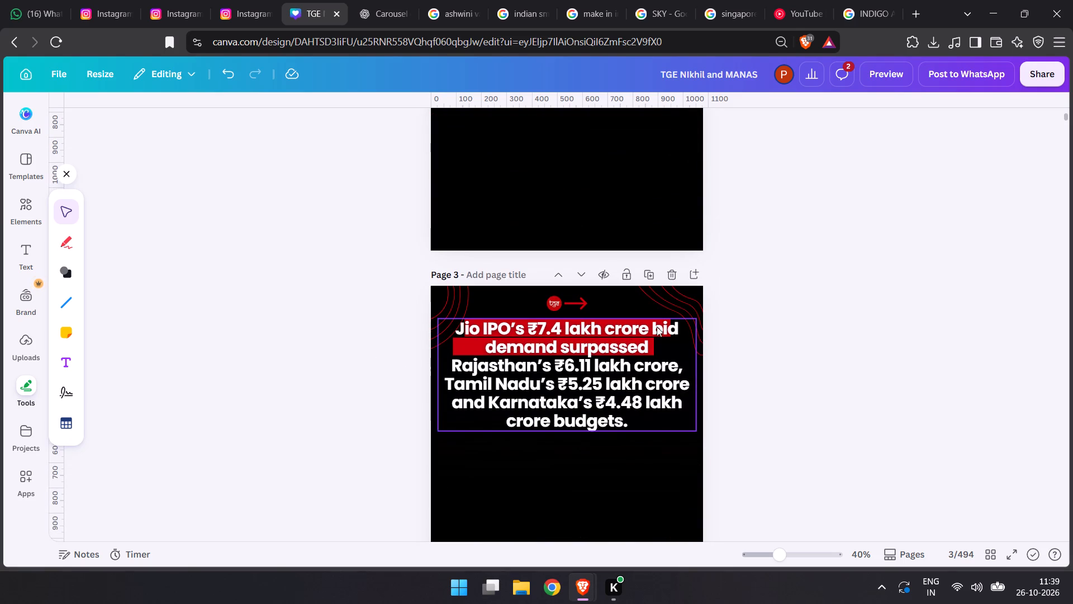
double_click(647, 326)
key(Return)
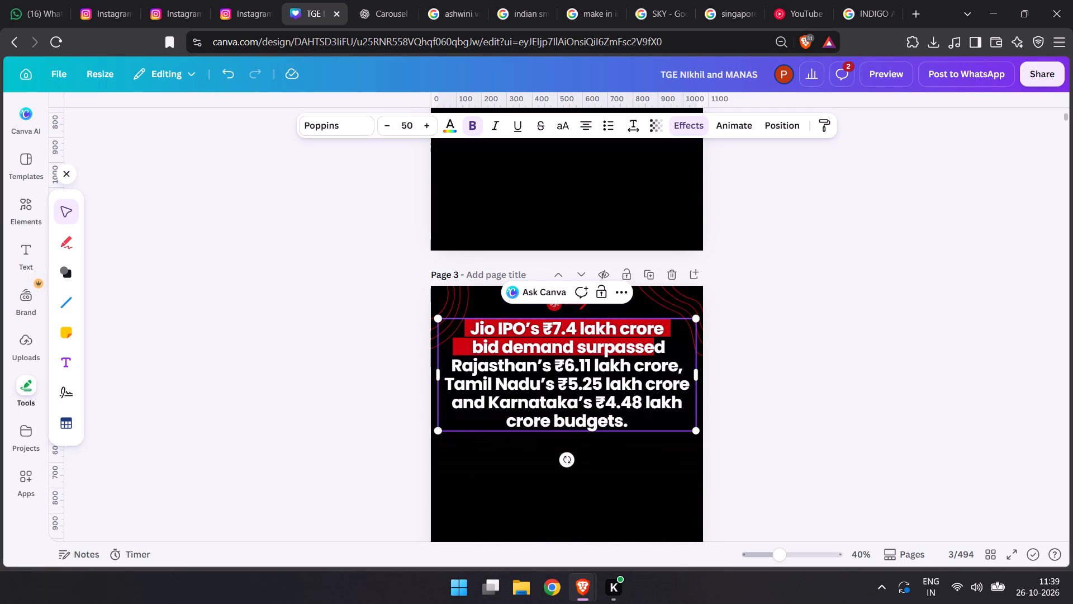
click(616, 328)
key(Return)
click(472, 366)
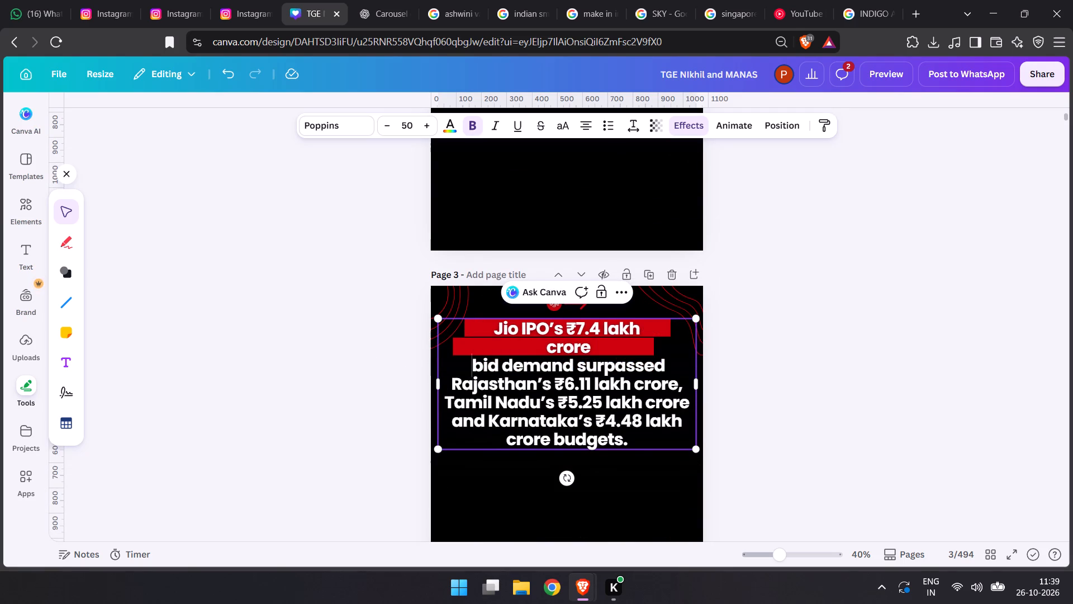
key(BackSpace)
key(BackSpace)
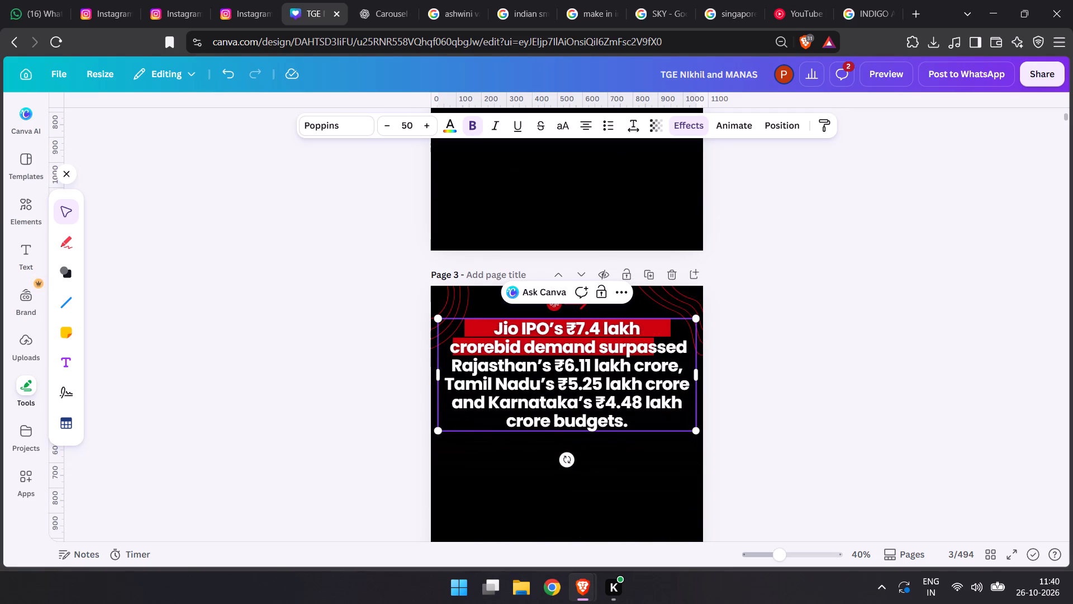
key(space)
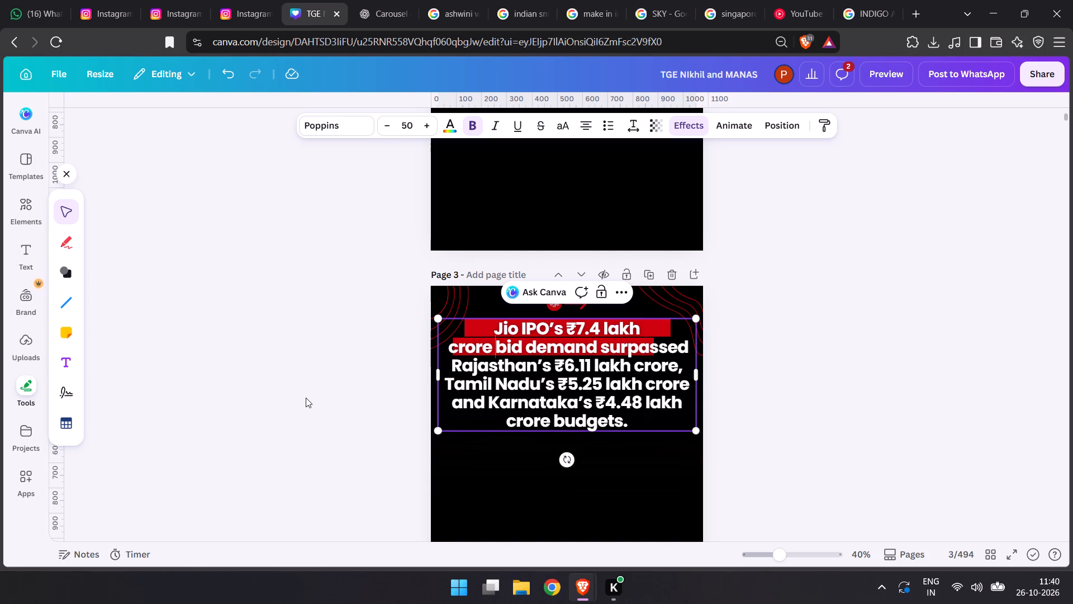
click(181, 398)
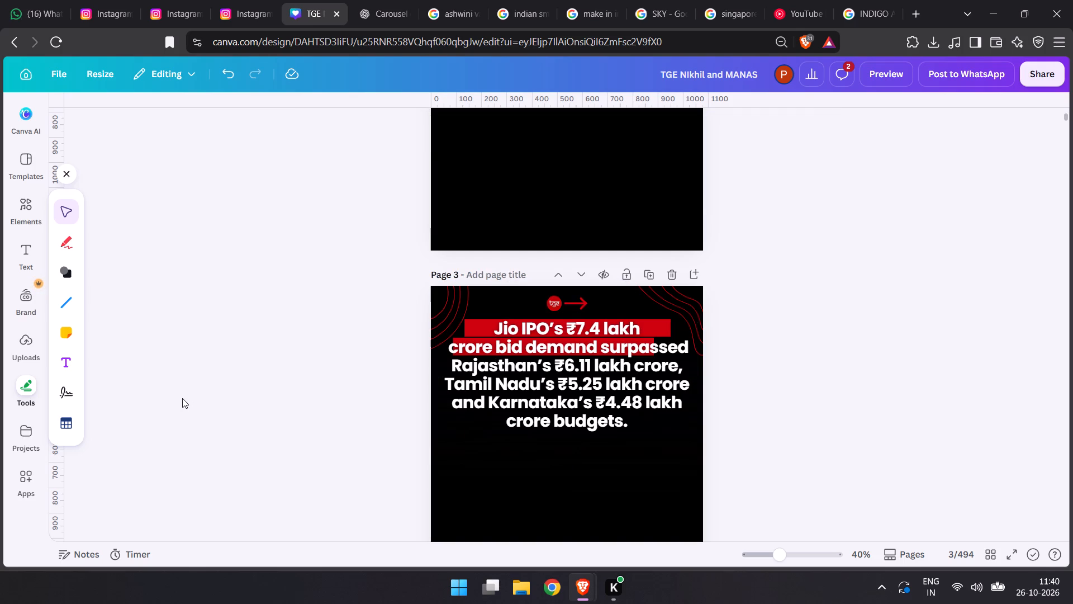
Shorten "crore" to "Cr" before "bid demand surpassed" in the page 3 headline.
double_click(496, 349)
key(BackSpace)
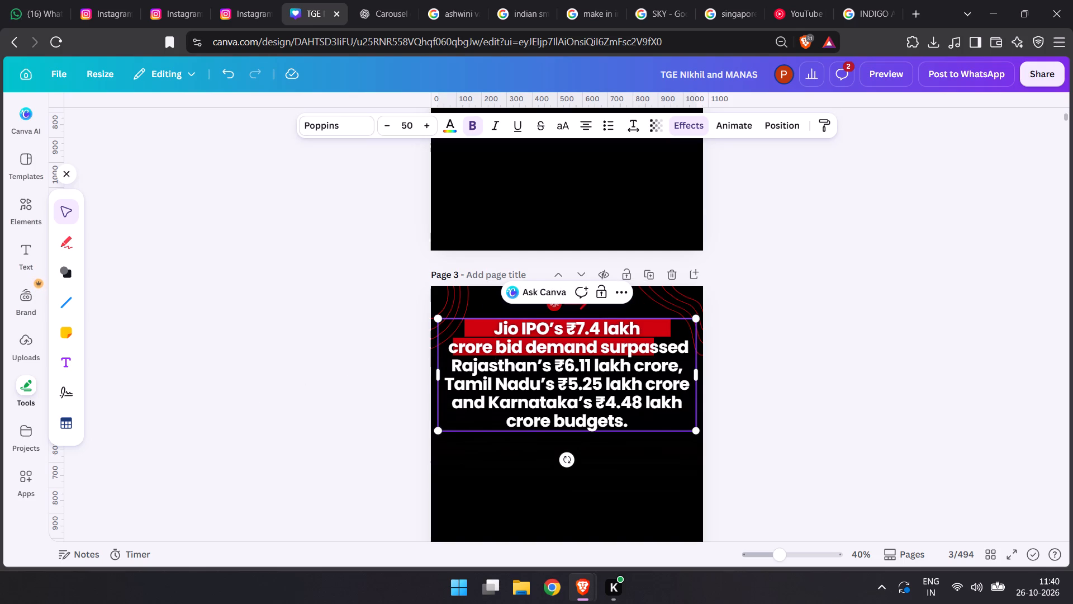
key(BackSpace)
key(BackSpace)
key(BackSpace)
key(BackSpace)
key(BackSpace)
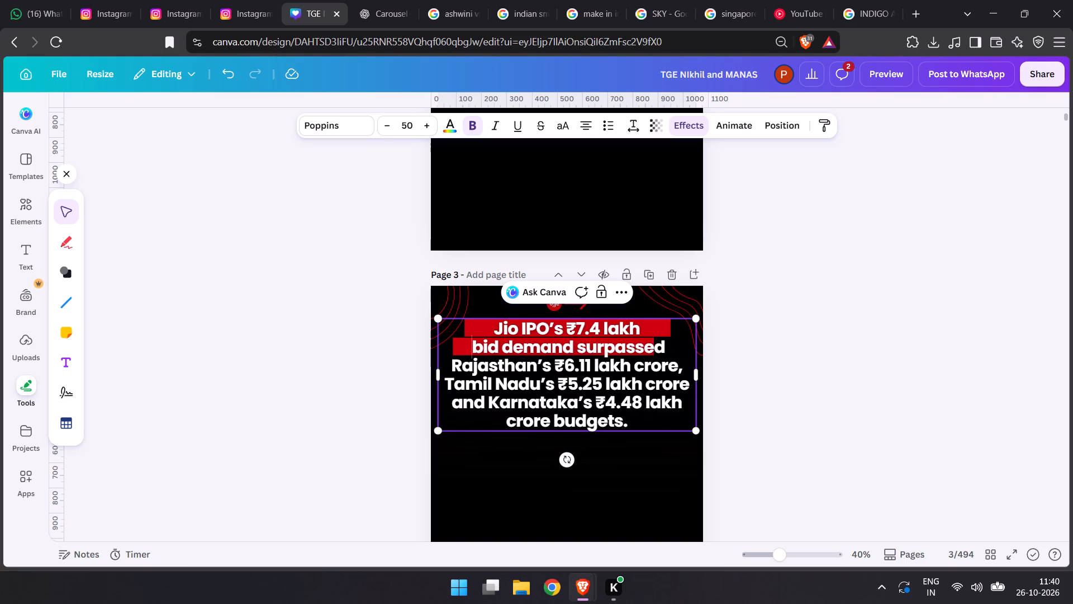
text(C R)
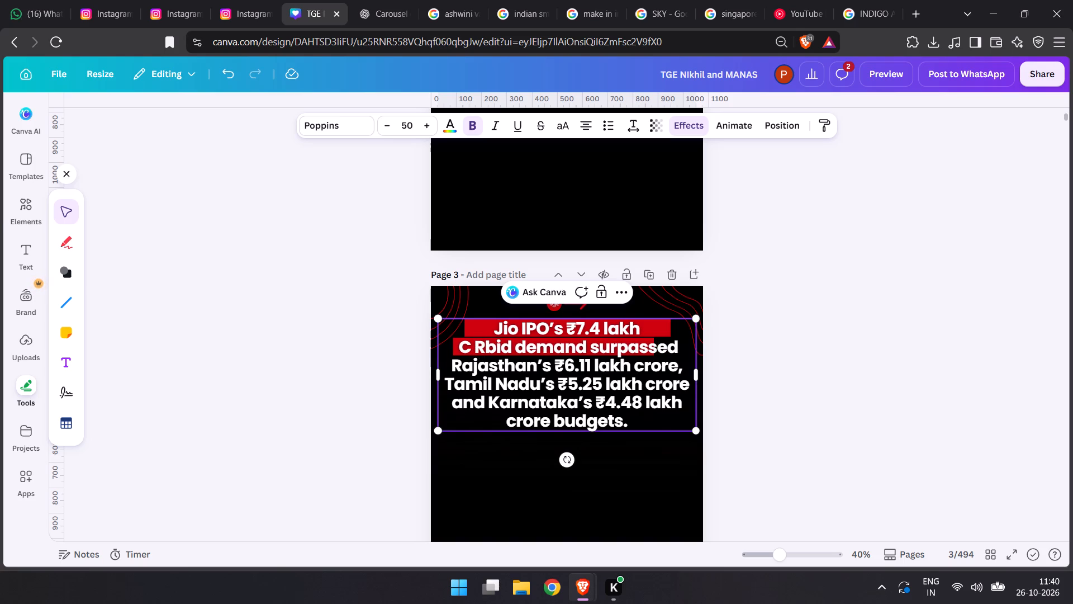
key(BackSpace)
key(BackSpace)
text(r)
key(space)
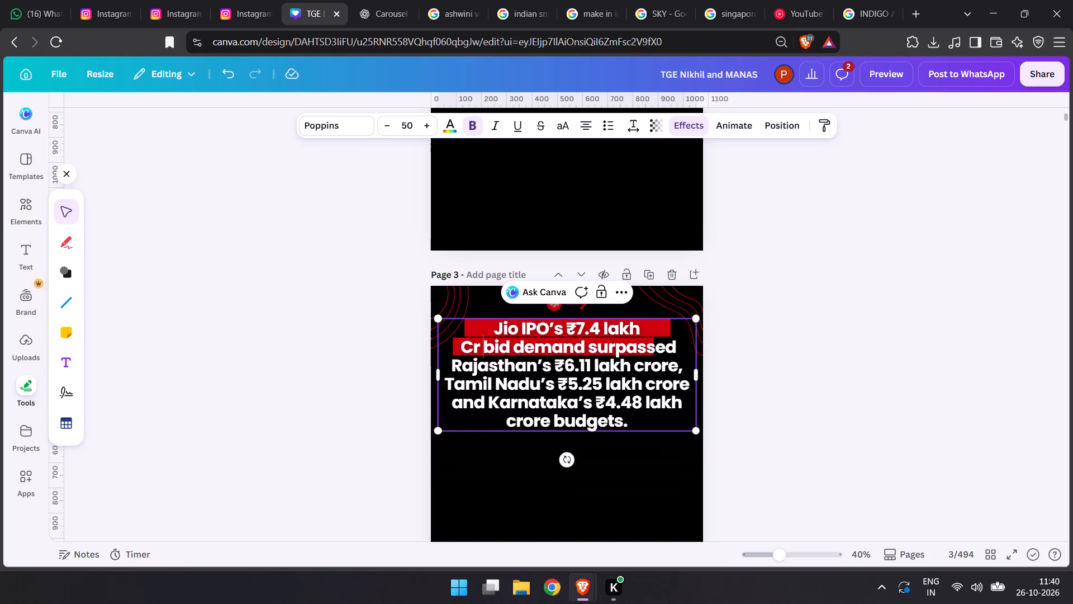
Add a full stop after "Cr" in the second line of the page 3 headline.
key(BackSpace)
text(.)
key(space)
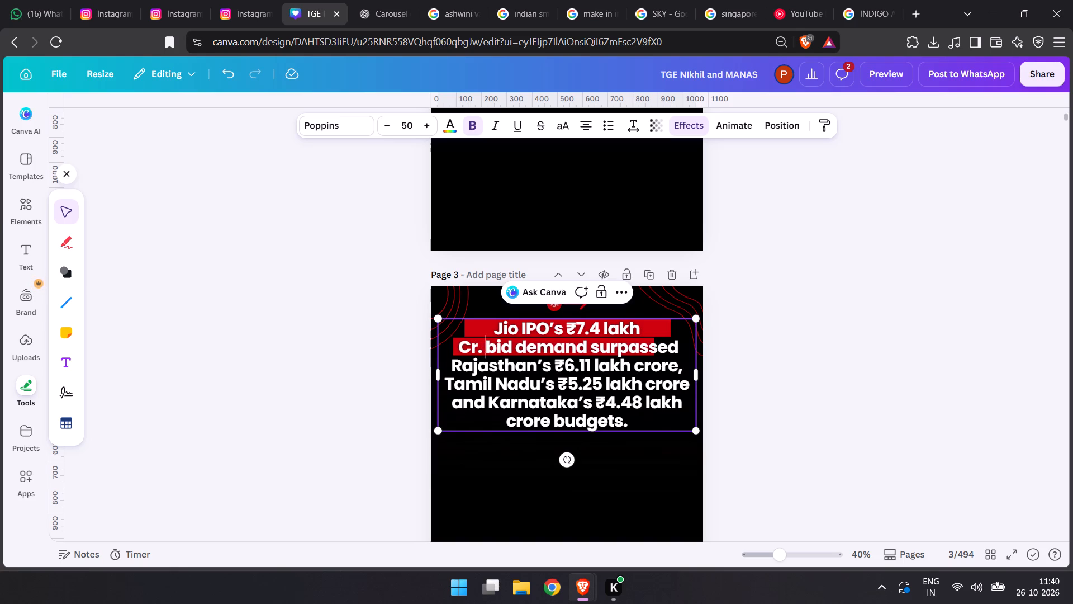
click(207, 316)
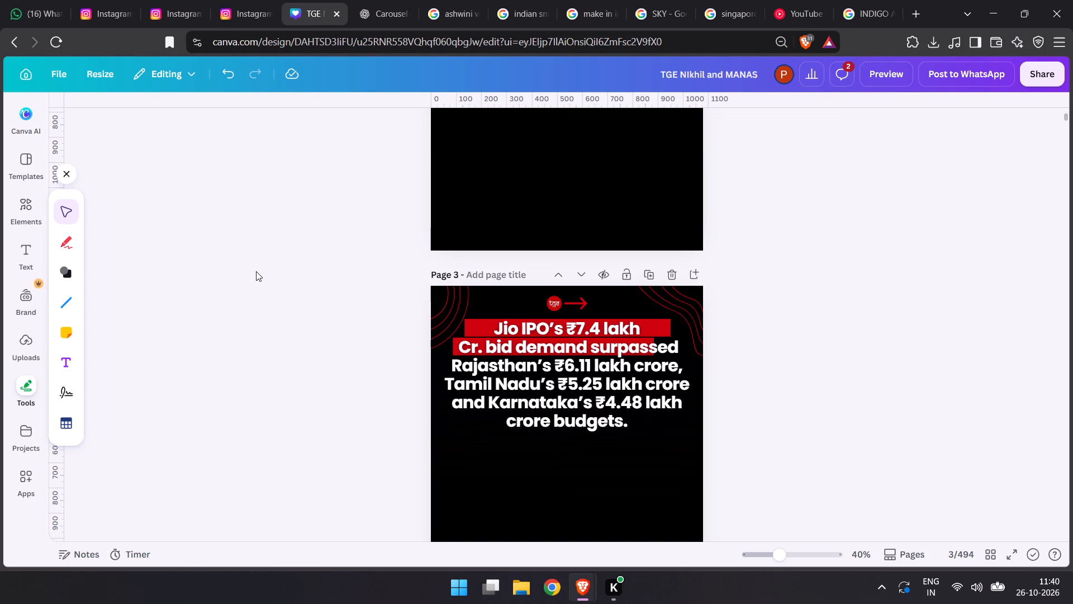
Shorten the upper red highlight bar on page 1 from both ends to fit "Jio IPO received 1.39".
scroll(256, 271, up, 11)
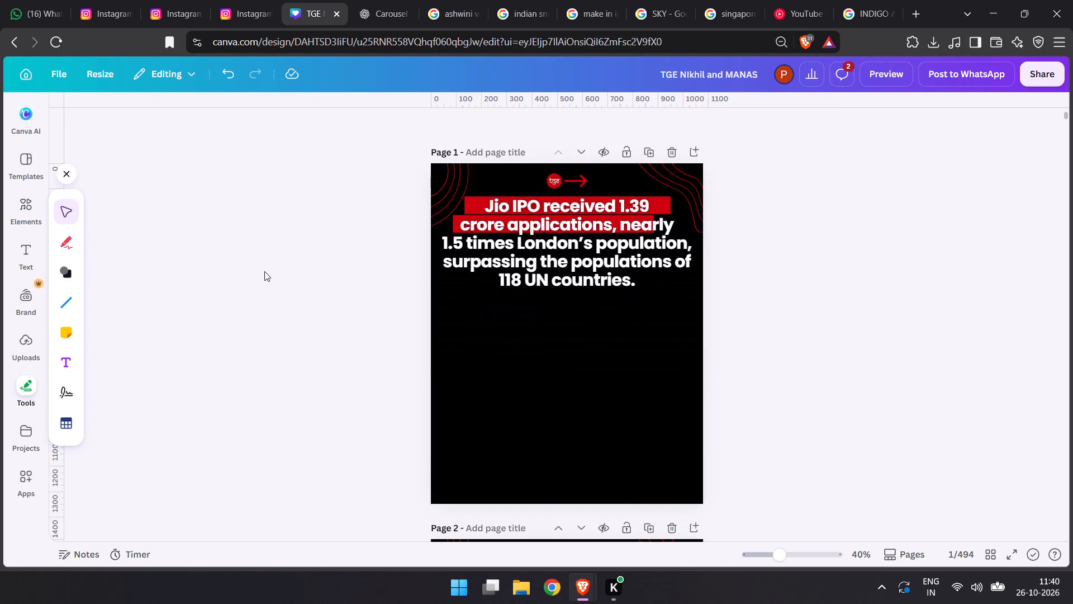
click(525, 274)
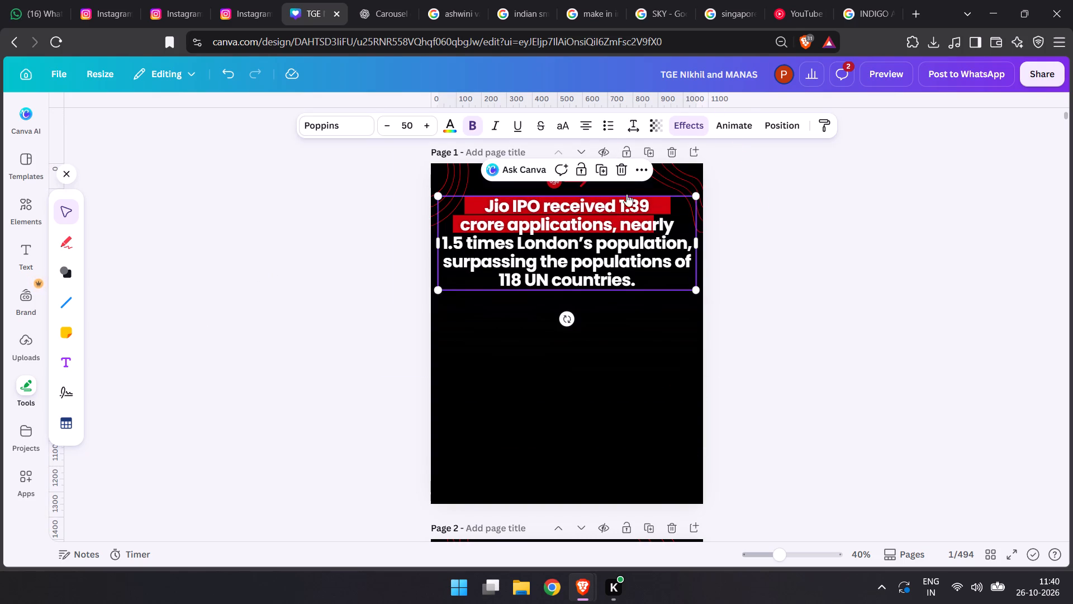
click(769, 124)
click(204, 301)
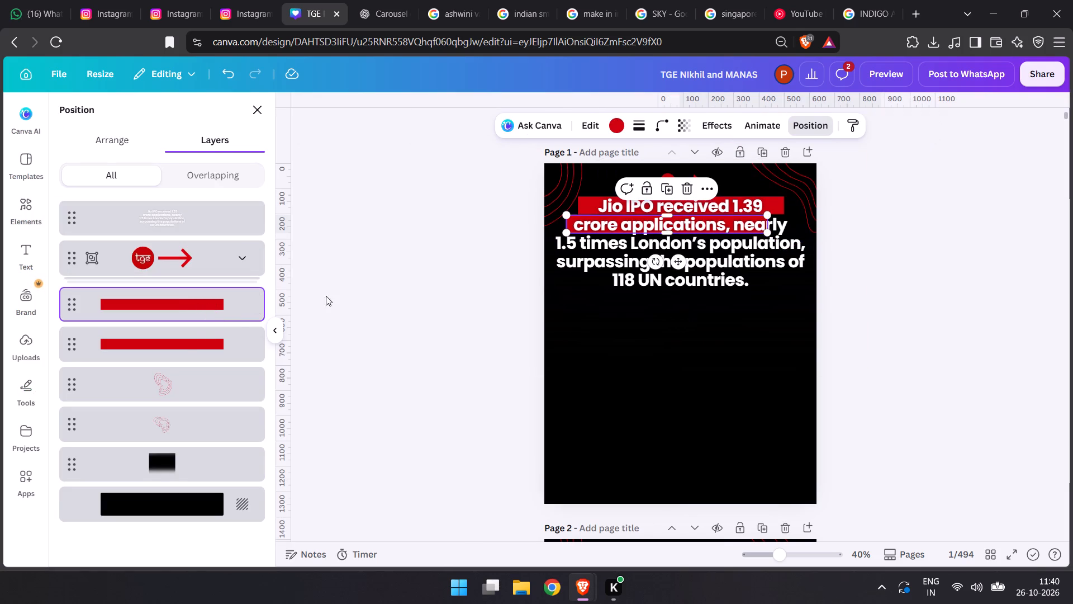
click(181, 345)
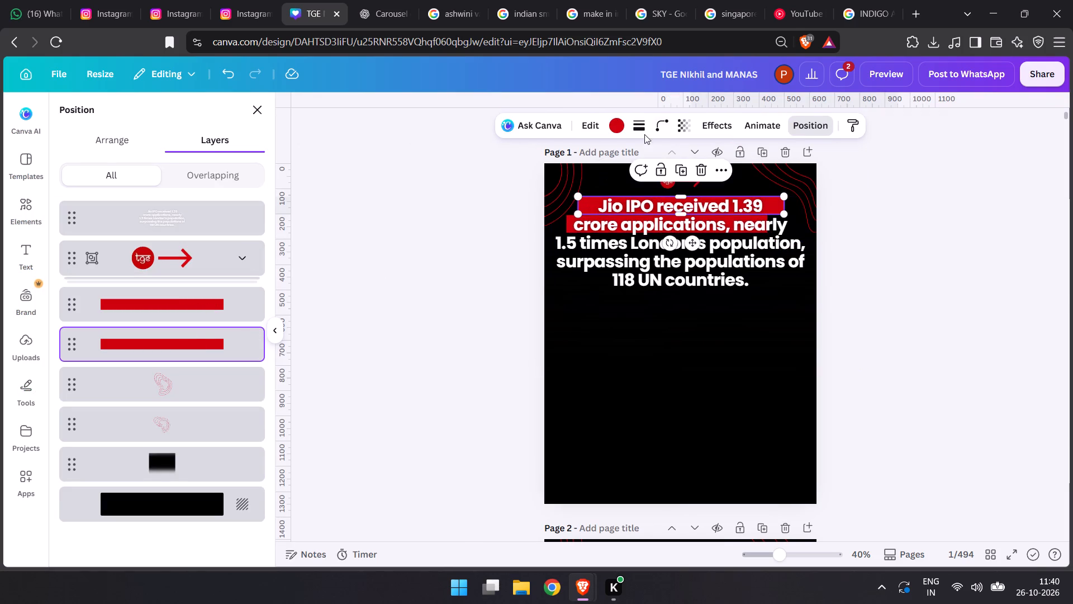
click(116, 137)
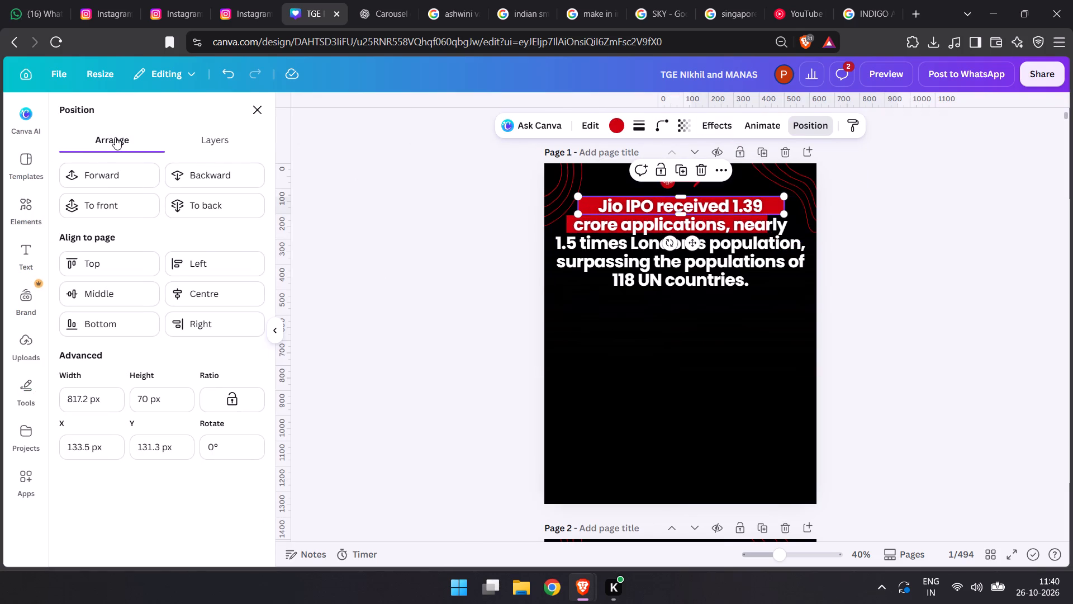
click(227, 148)
drag(580, 207, 581, 207)
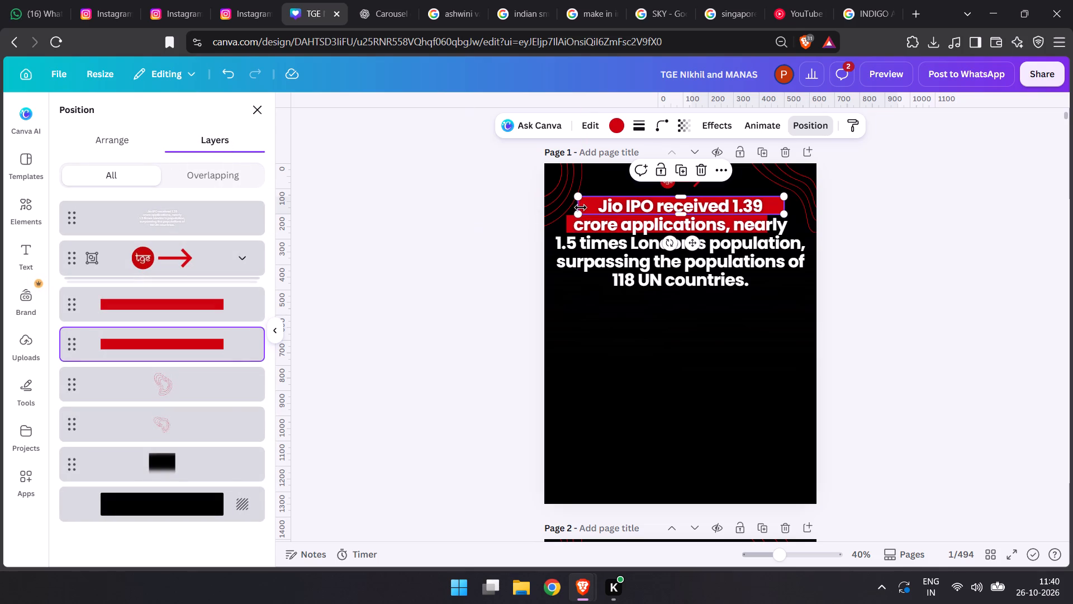
drag(581, 207, 597, 207)
click(788, 202)
drag(787, 205, 784, 205)
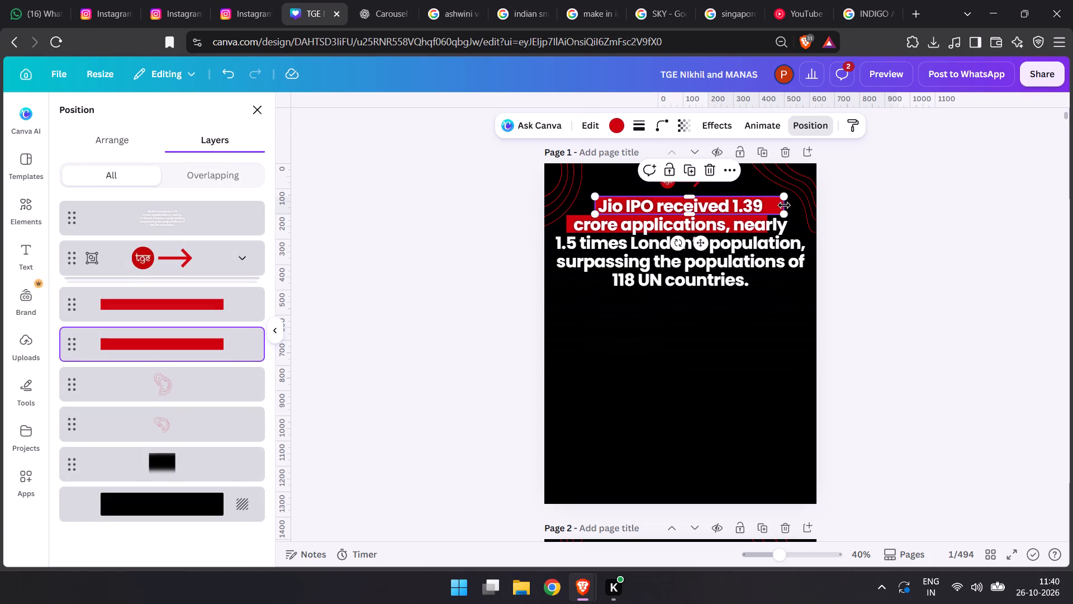
drag(784, 205, 774, 204)
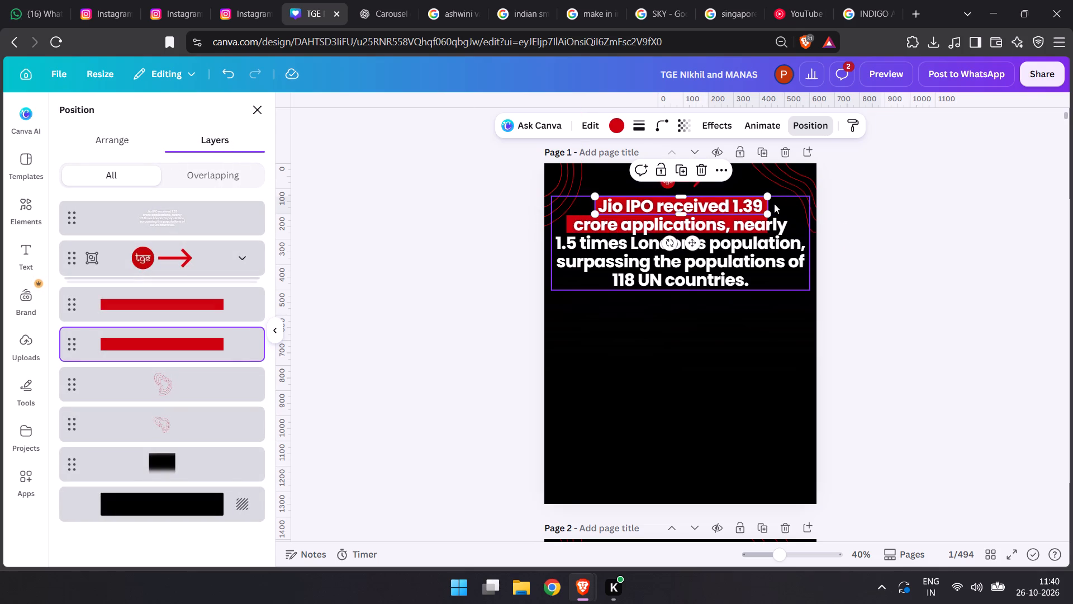
click(768, 205)
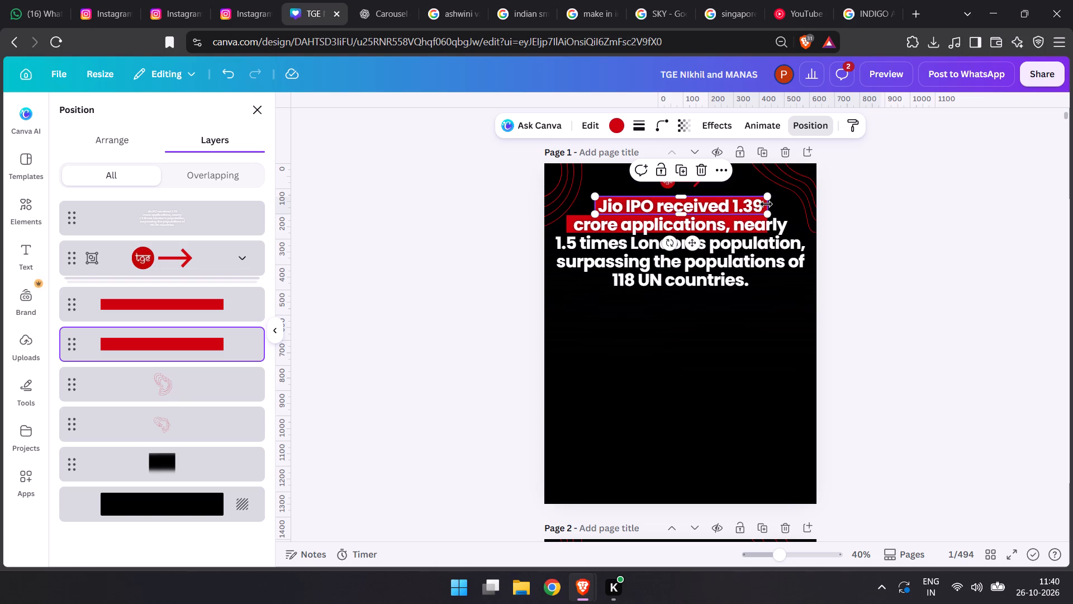
Shorten the second red highlight bar on page 1 from both ends to cover only "crore applications,".
click(186, 297)
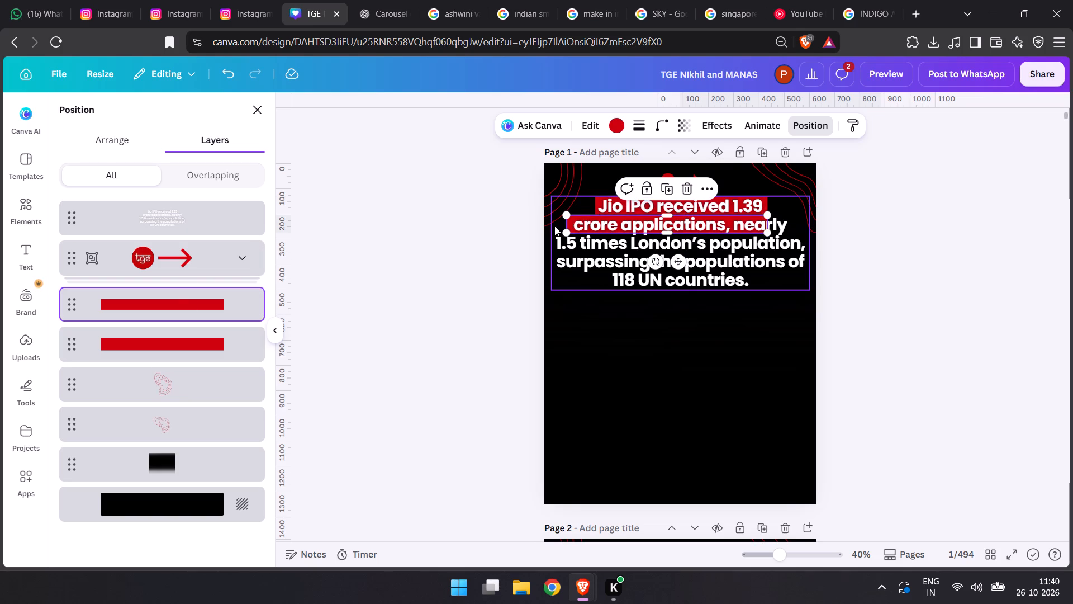
drag(564, 223, 571, 223)
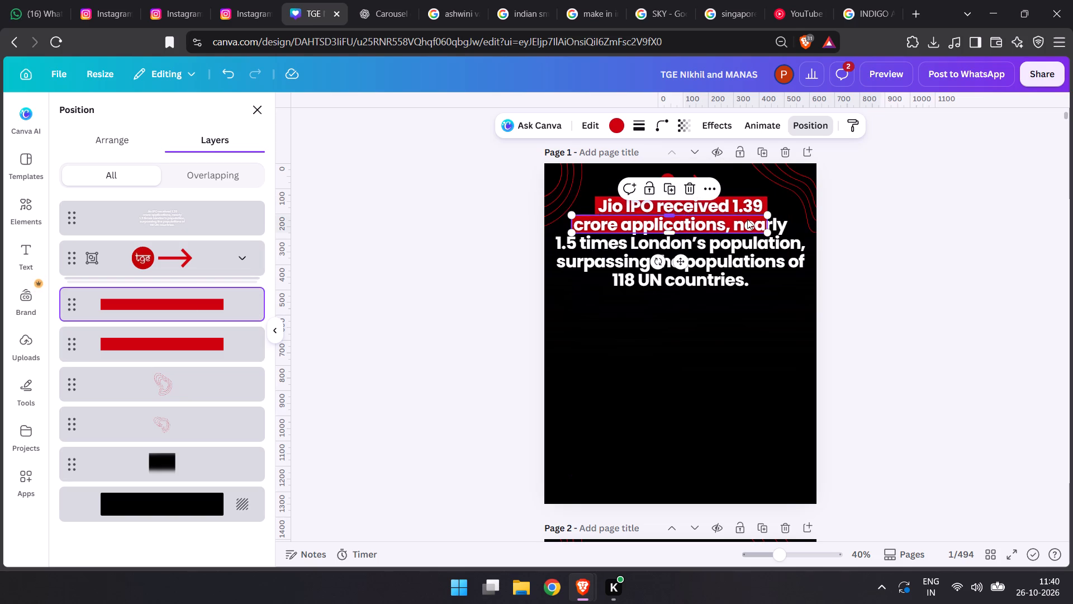
drag(770, 225, 738, 225)
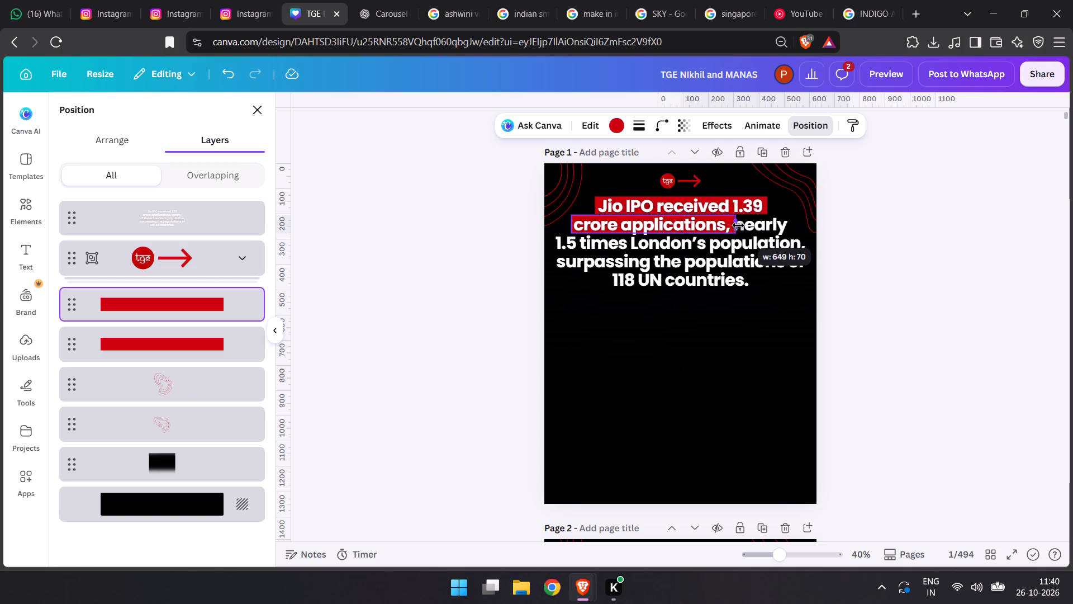
drag(738, 225, 735, 225)
Duplicate the second red bar onto the page 1 headline's third line, widen it across "1.5 times London’s population," and send it behind the text.
key(ctrl+d)
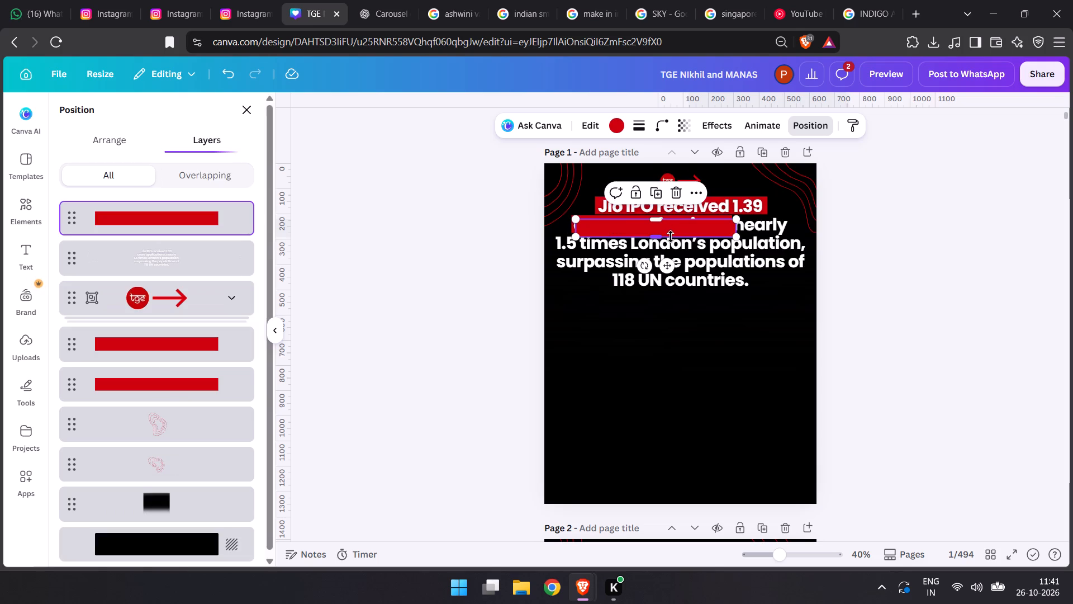
drag(676, 230, 672, 244)
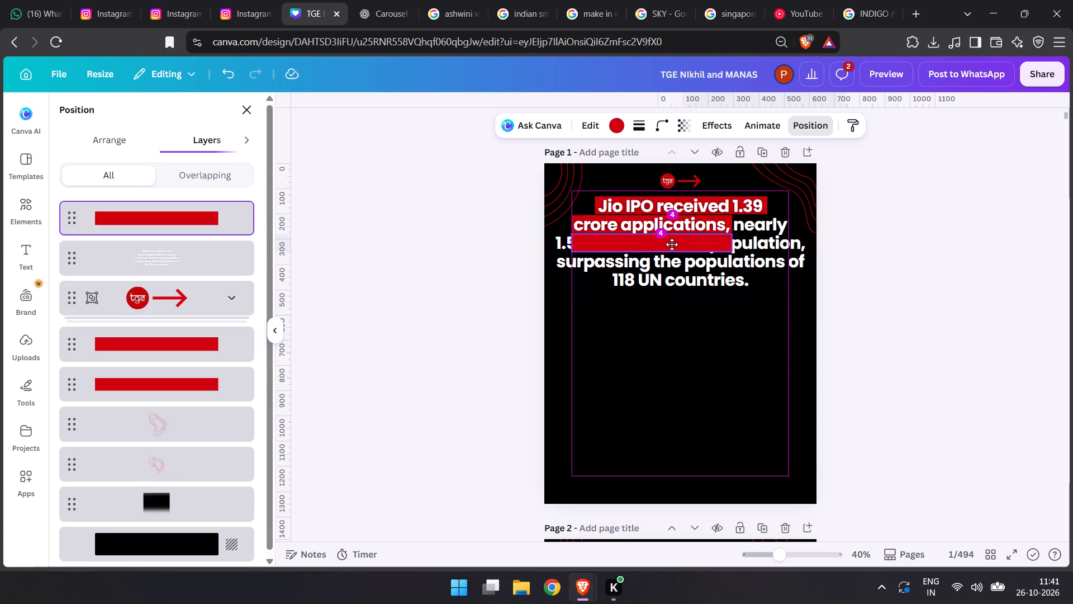
drag(672, 244, 656, 244)
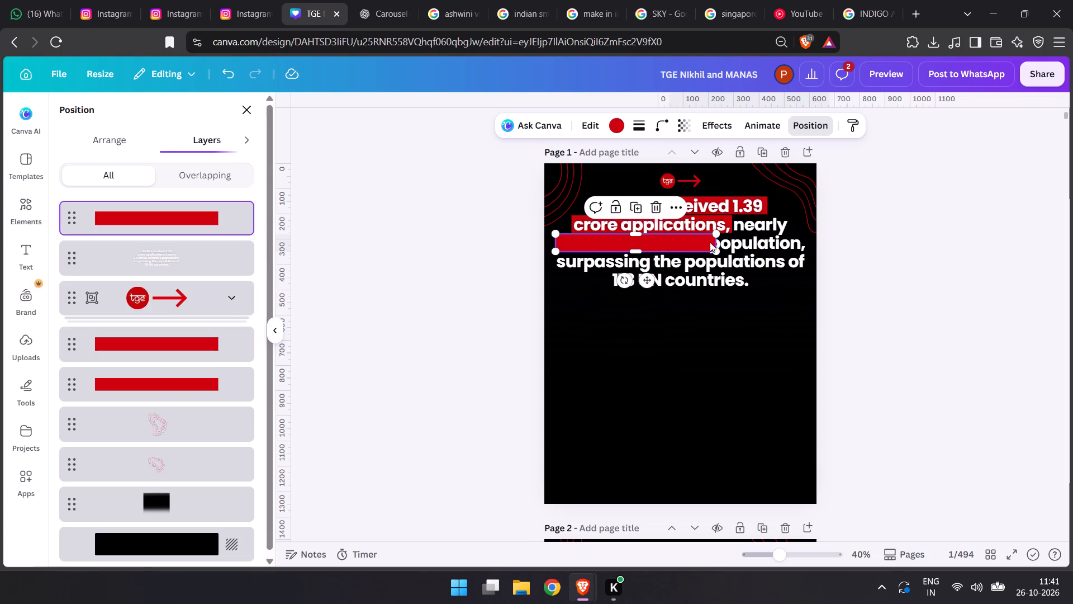
drag(716, 242, 806, 239)
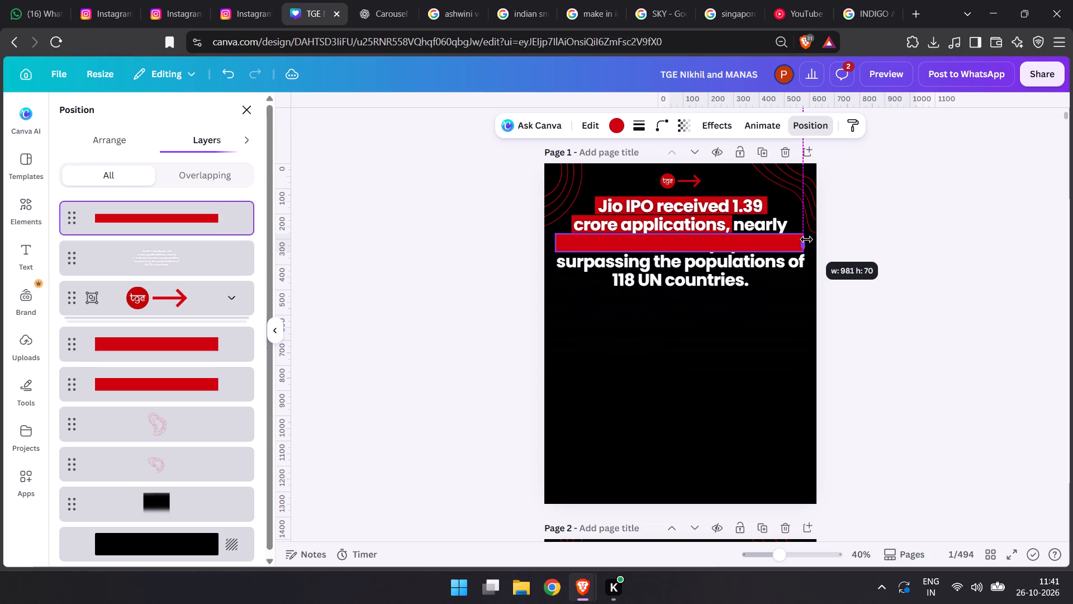
drag(806, 239, 806, 239)
click(806, 239)
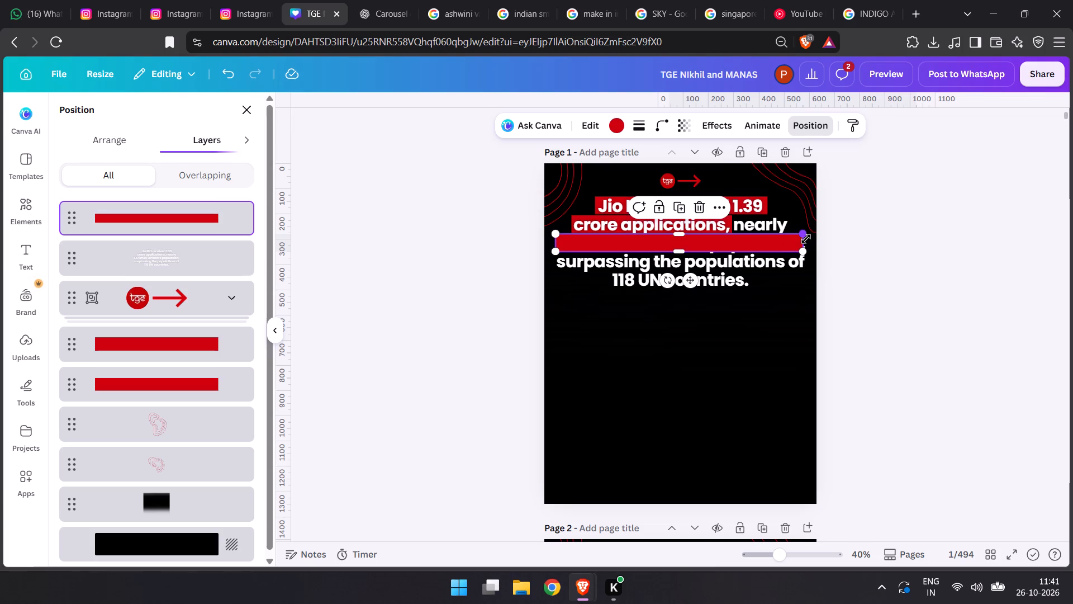
click(804, 243)
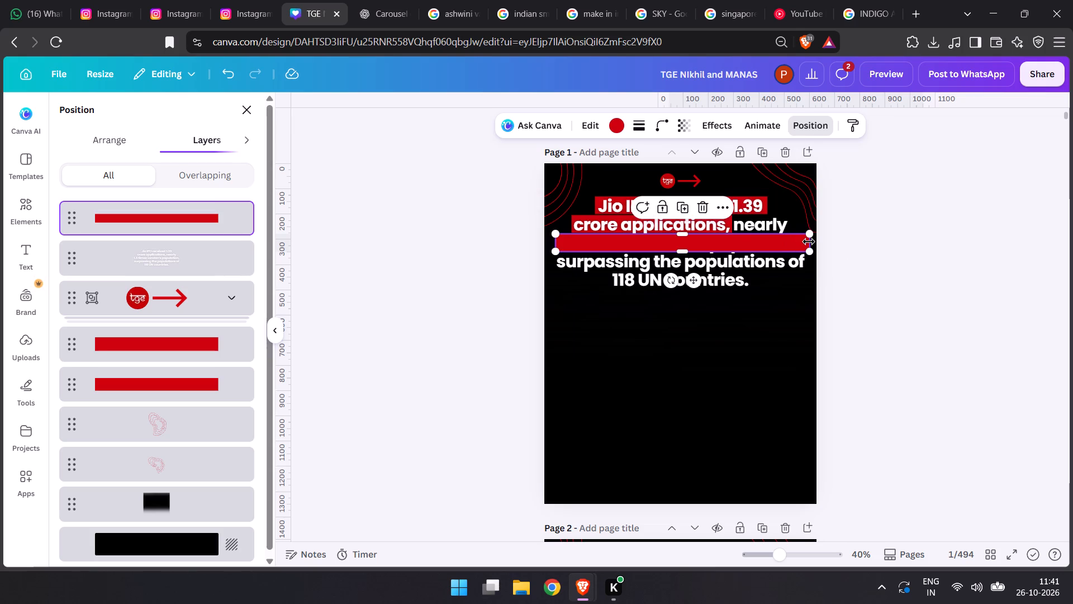
key(ctrl+bracketleft)
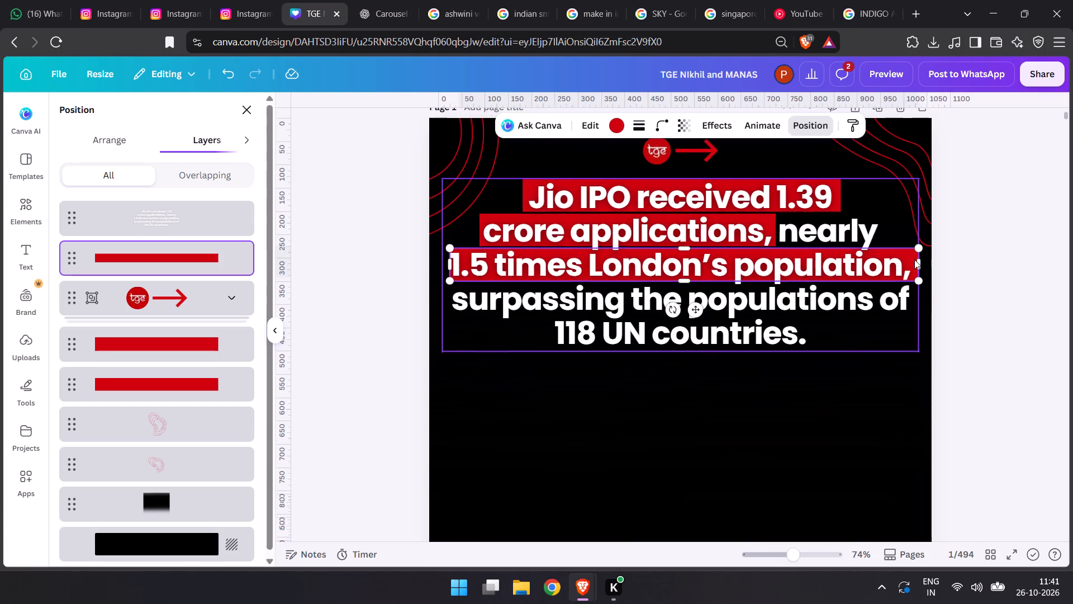
Fine-tune both ends of the red bar behind "1.5 times London’s population," to a width of about 1,005 px.
click(925, 267)
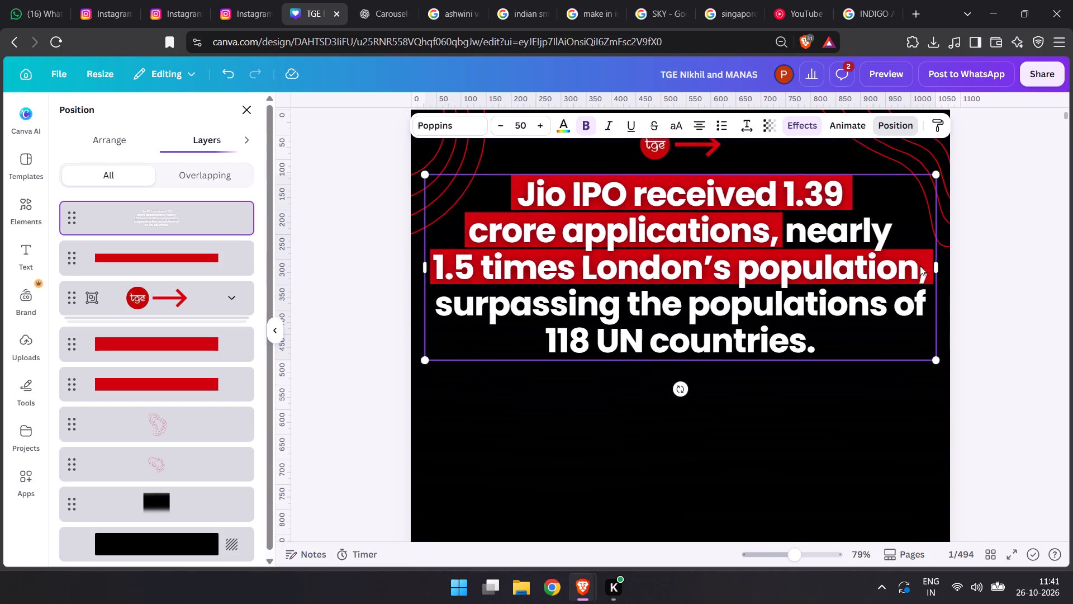
click(919, 266)
drag(210, 252, 210, 257)
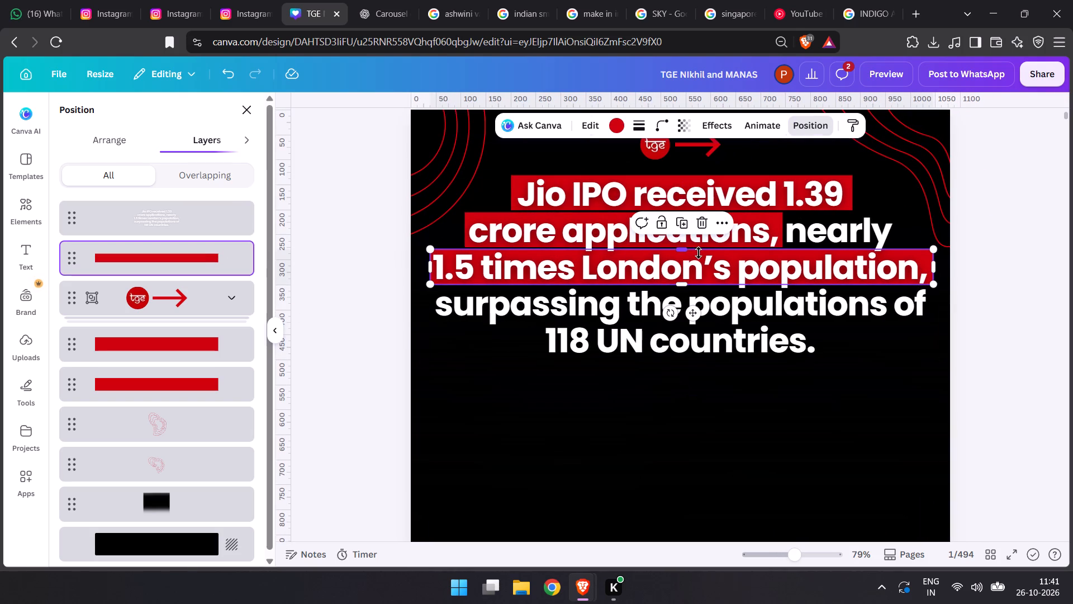
click(933, 266)
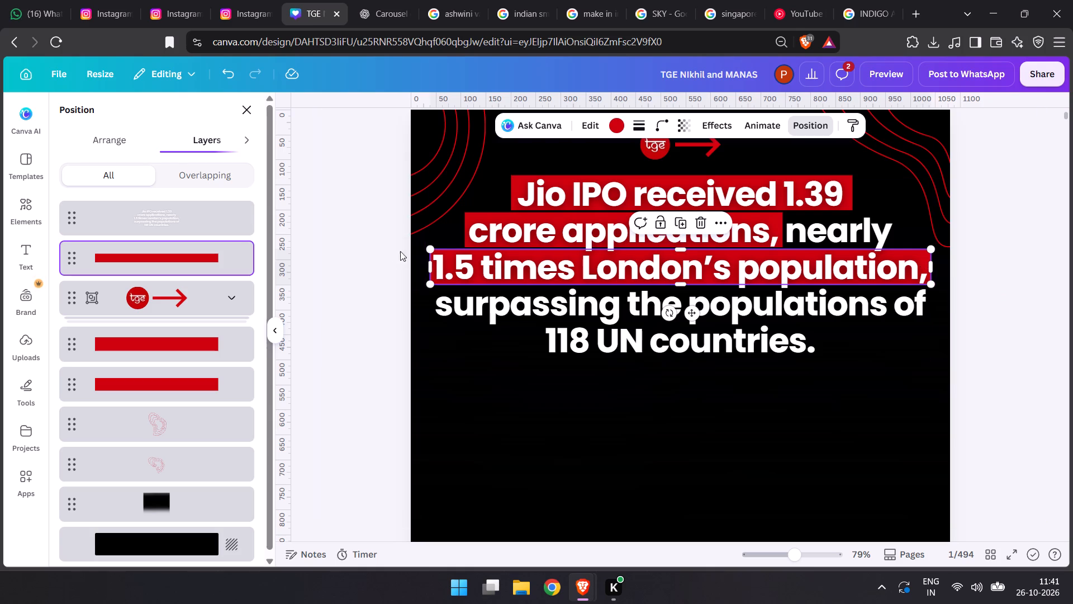
click(431, 265)
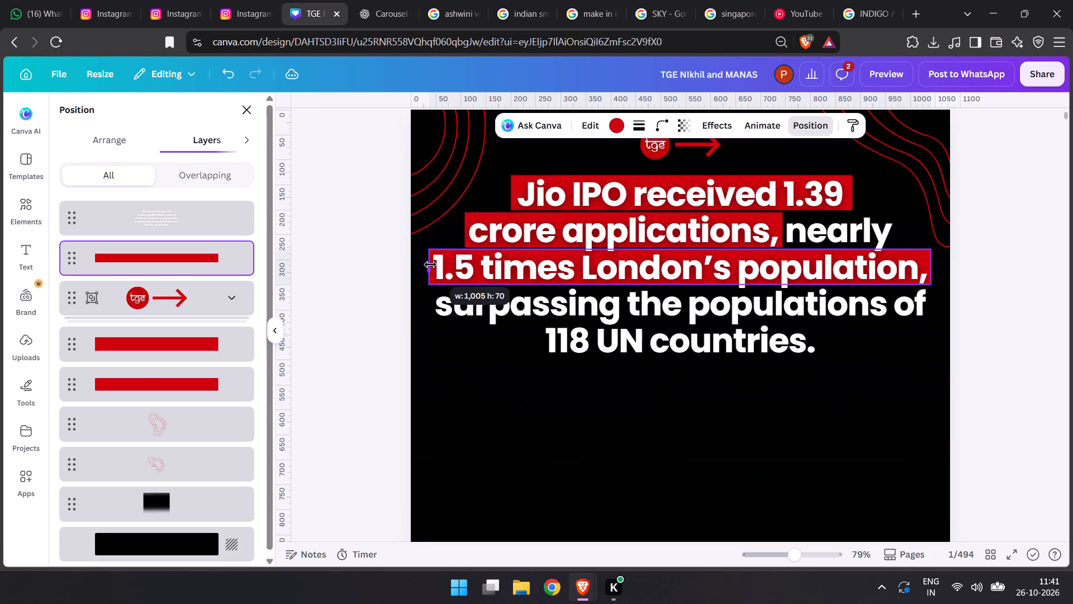
double_click(325, 266)
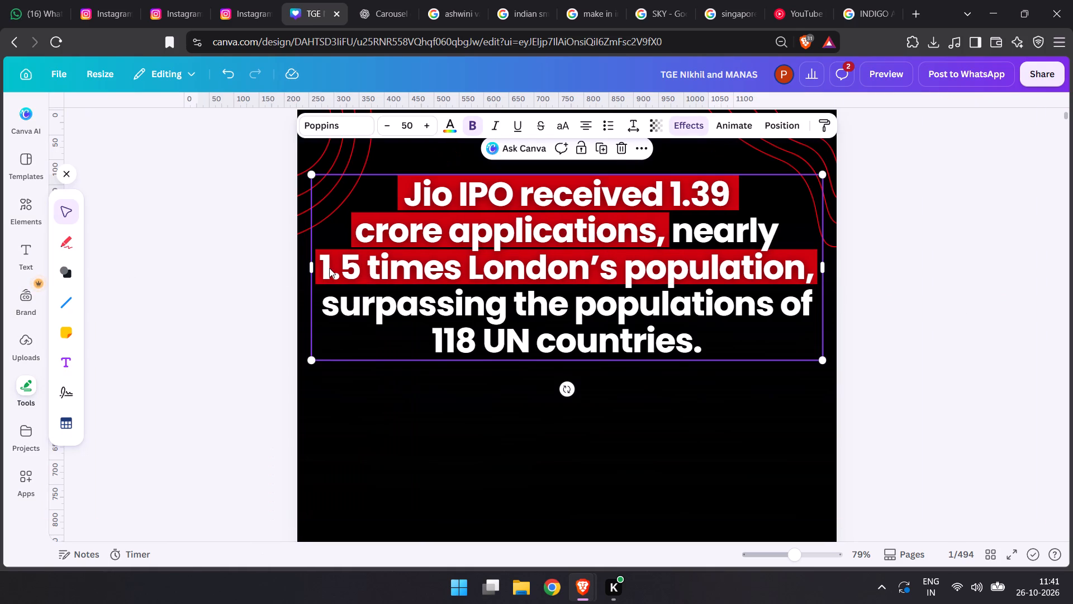
click(322, 270)
click(260, 270)
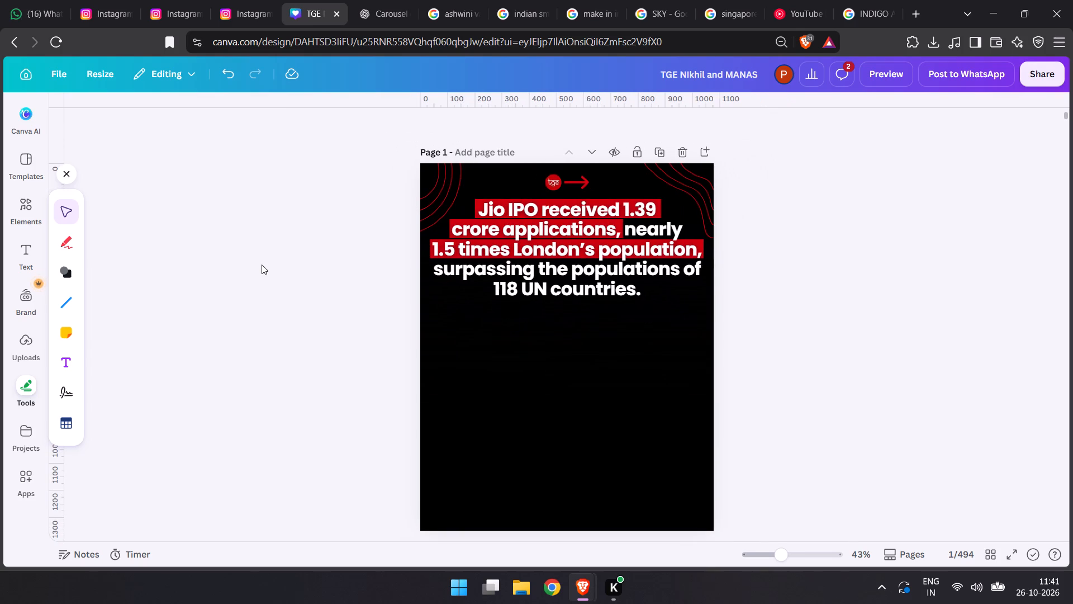
Shorten the second red highlight bar on page 2 to about 379 px wide so it covers only "lakh crore,".
scroll(261, 249, down, 1)
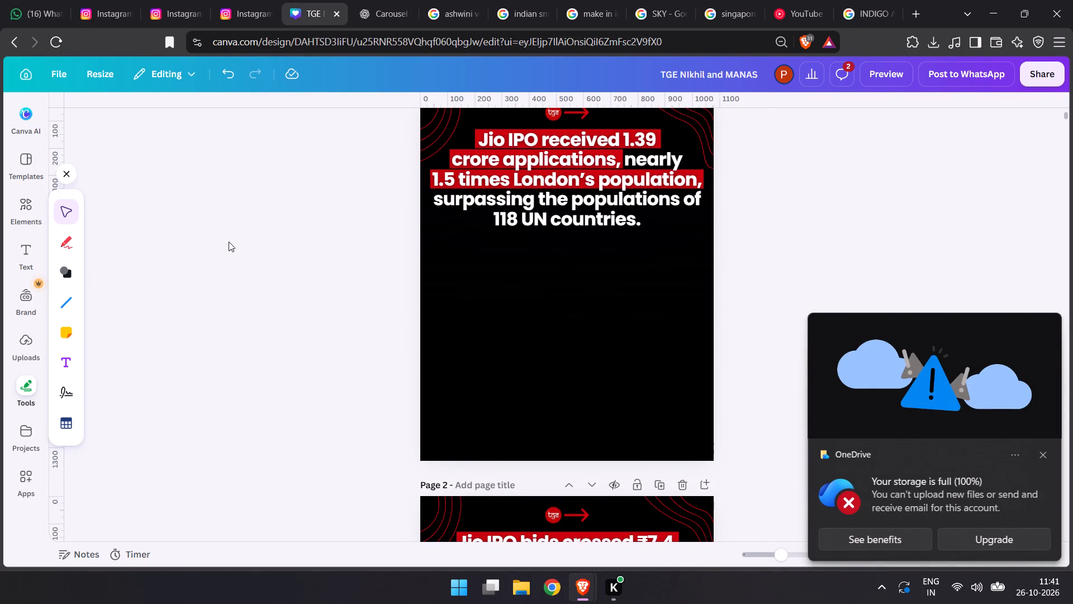
scroll(208, 235, down, 3)
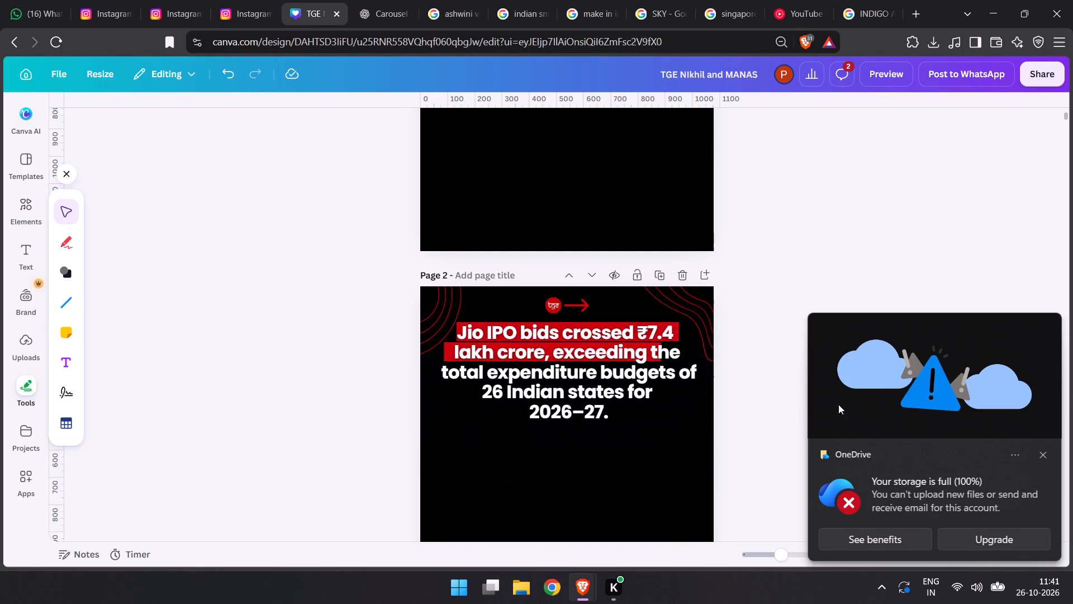
click(1055, 455)
click(616, 377)
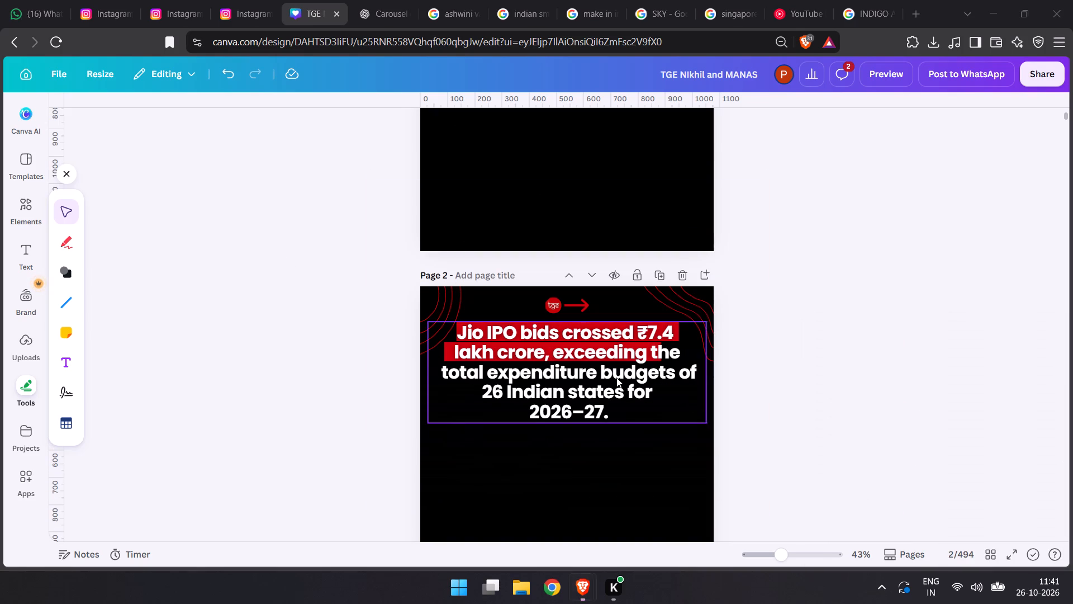
click(778, 116)
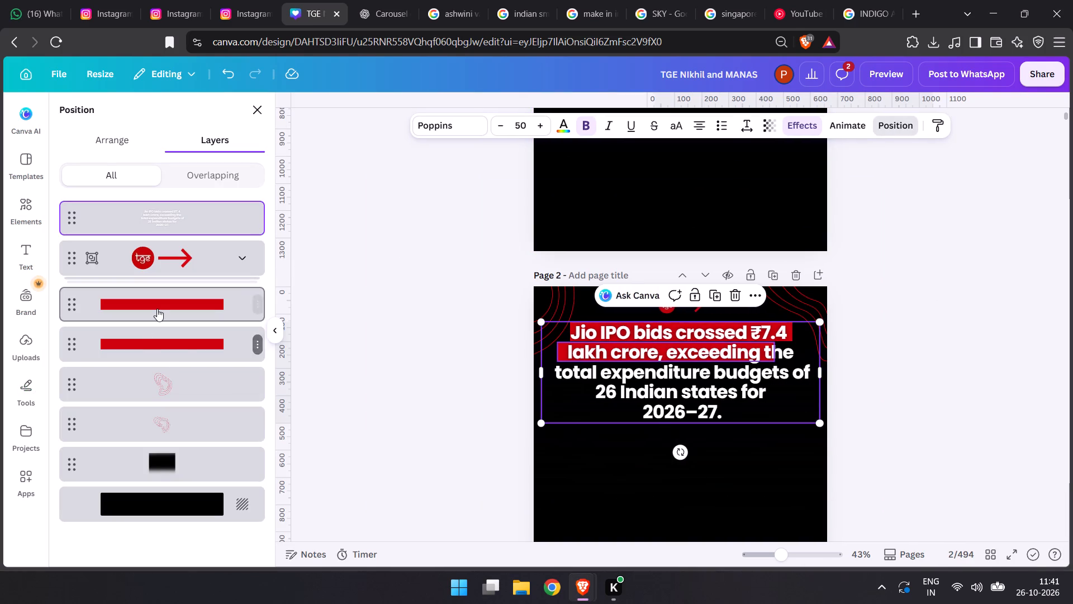
click(157, 309)
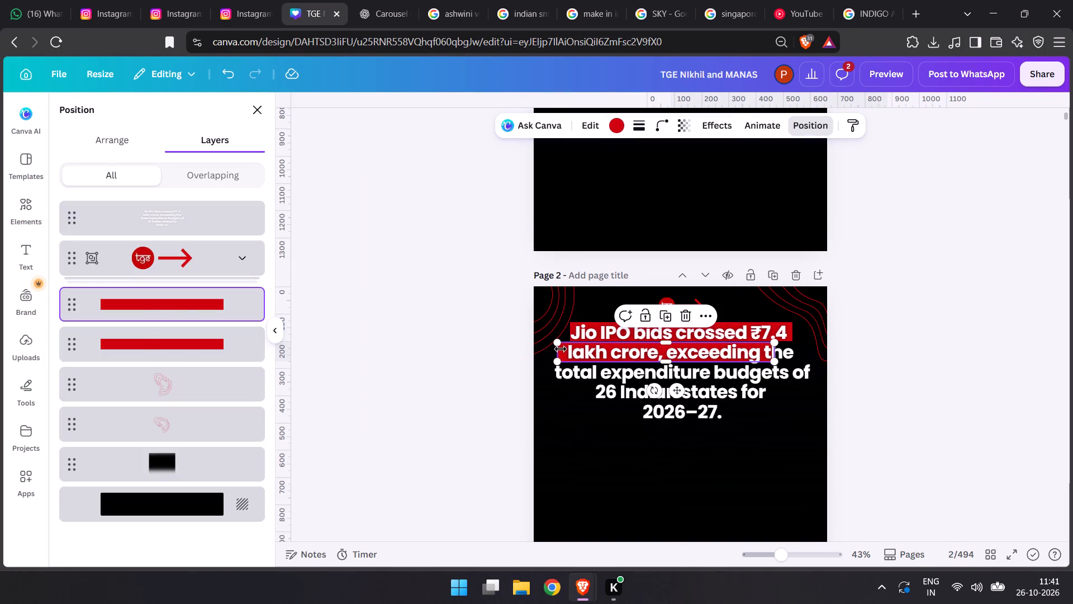
drag(561, 349, 568, 350)
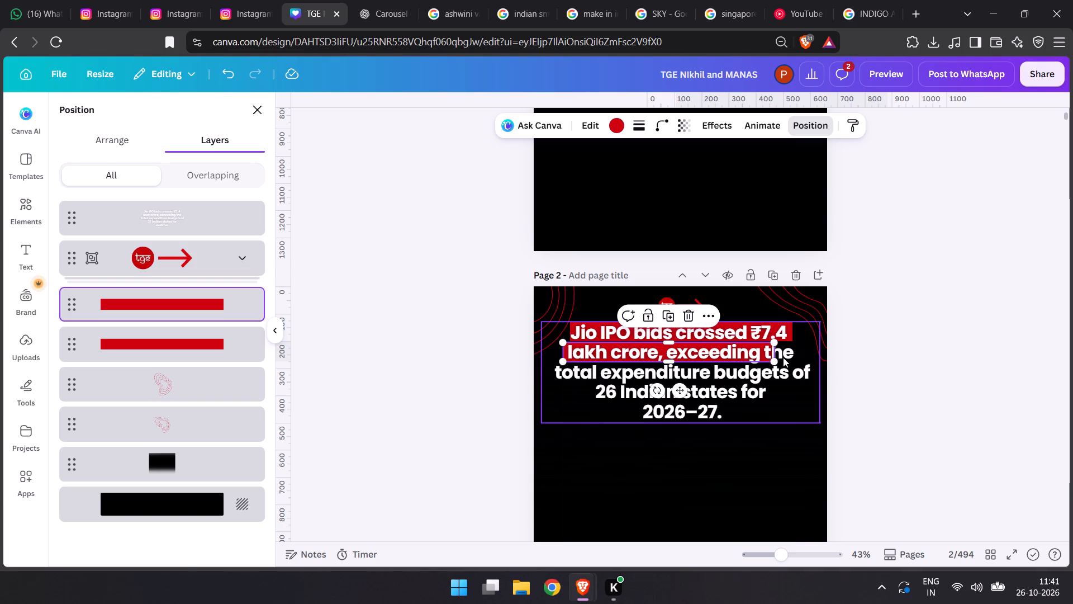
drag(776, 351, 666, 353)
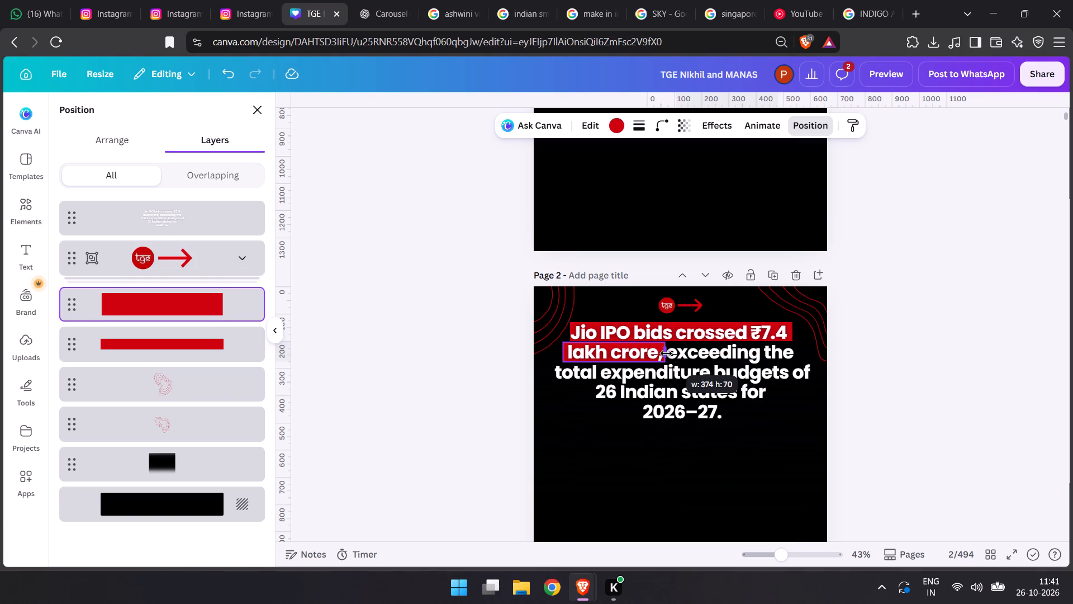
drag(666, 353, 668, 354)
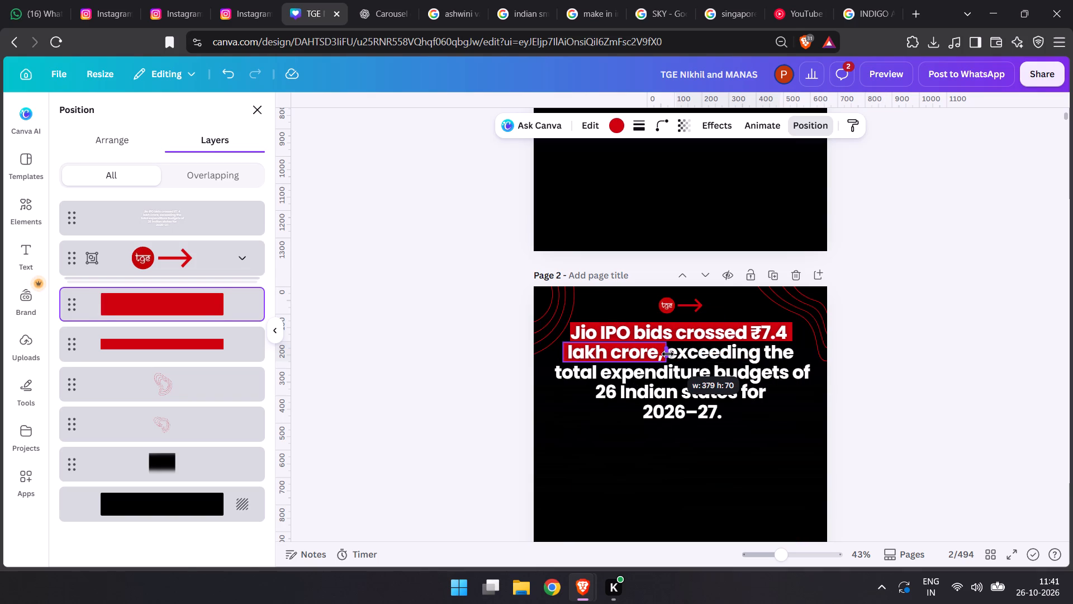
Fine-tune the end of the red bar behind "lakh crore," on page 2.
drag(668, 354, 666, 354)
double_click(372, 398)
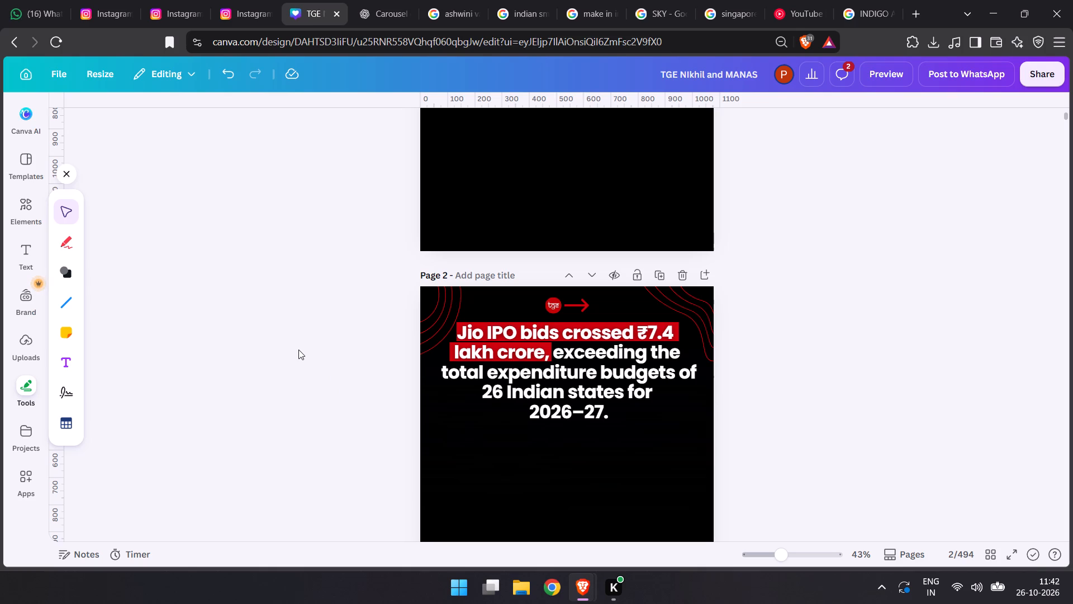
Shorten the first red highlight bar on page 3 from both ends to cover only "Jio IPO’s ₹7.4 lakh".
scroll(298, 350, down, 8)
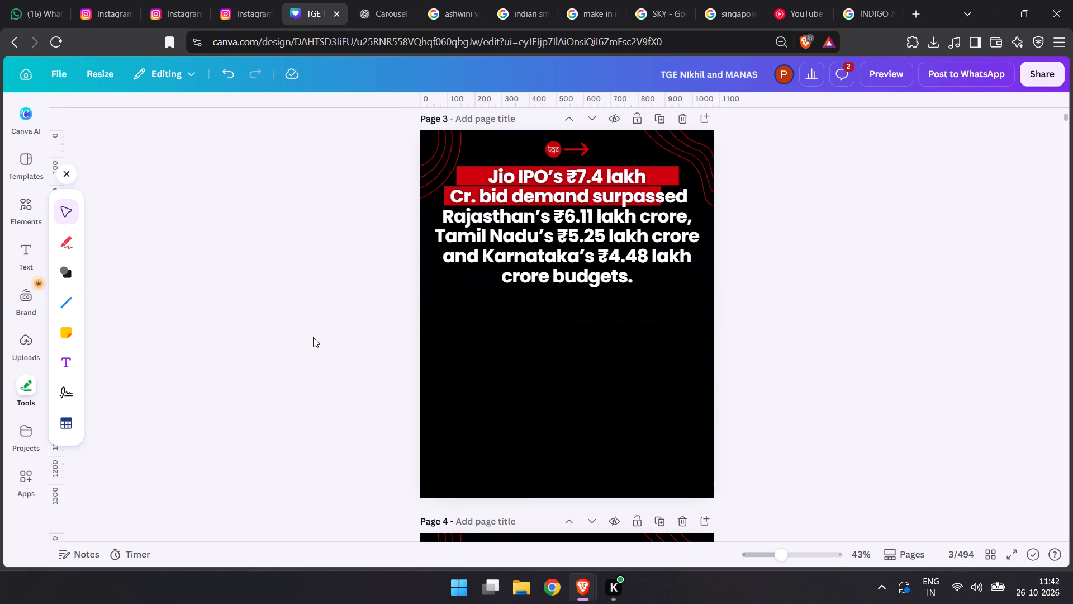
scroll(312, 337, up, 7)
scroll(312, 337, down, 5)
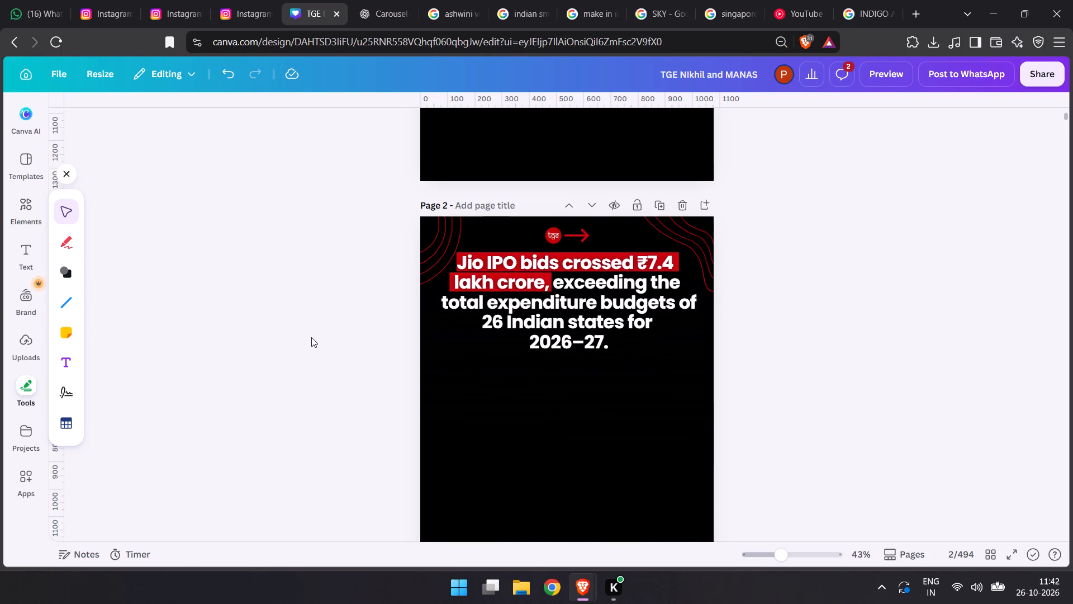
scroll(311, 337, down, 2)
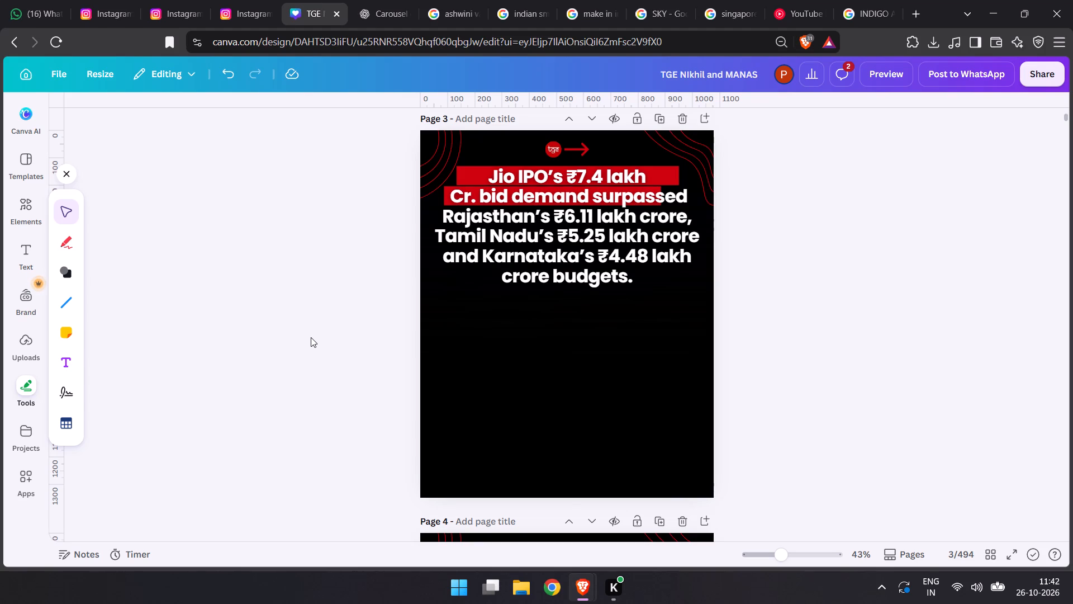
scroll(311, 337, up, 1)
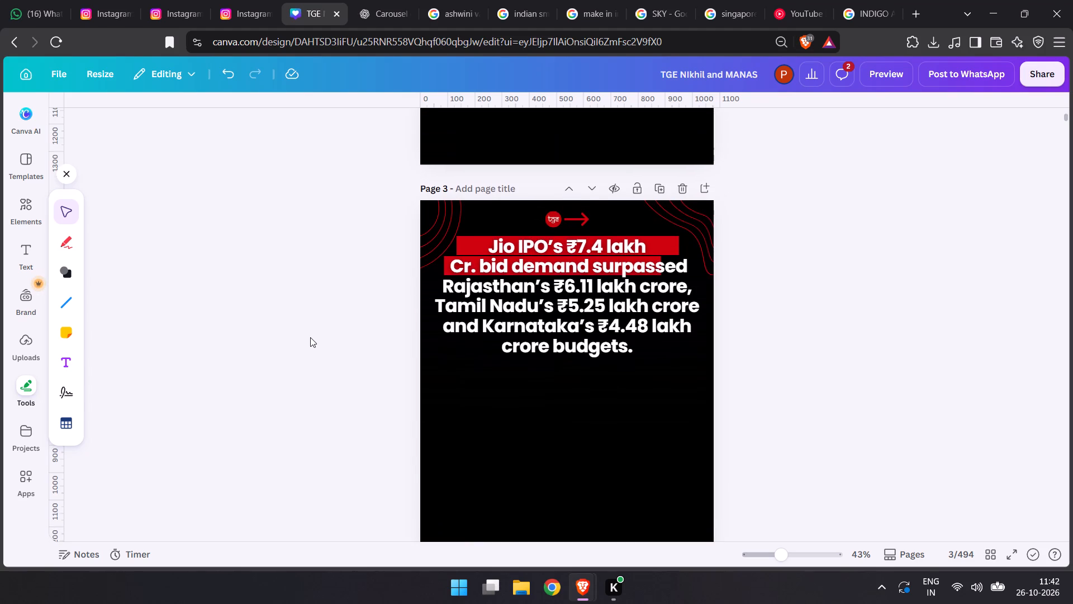
click(512, 334)
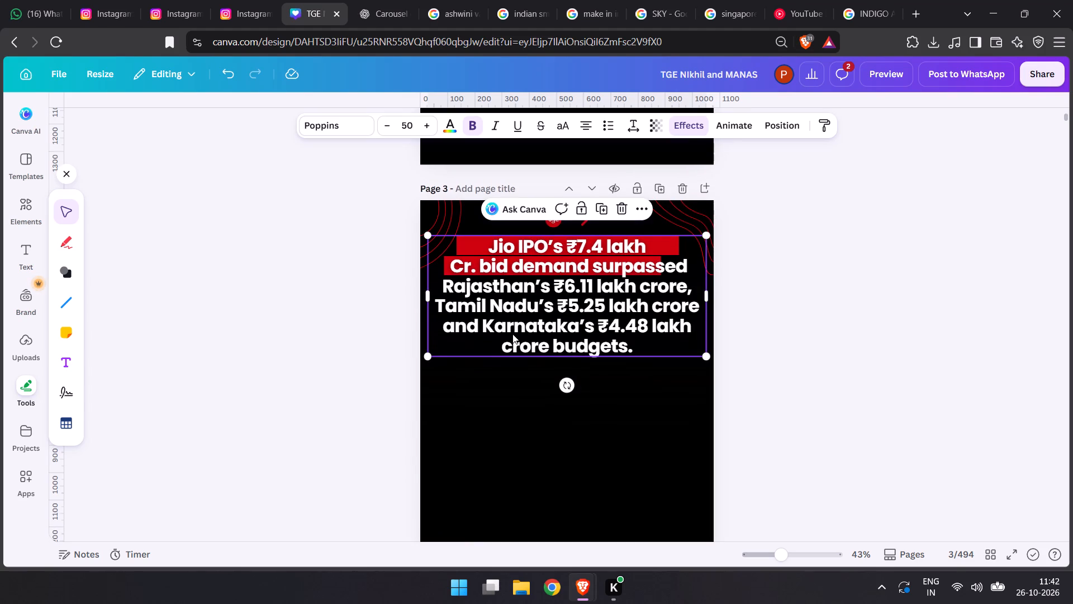
click(784, 134)
click(182, 309)
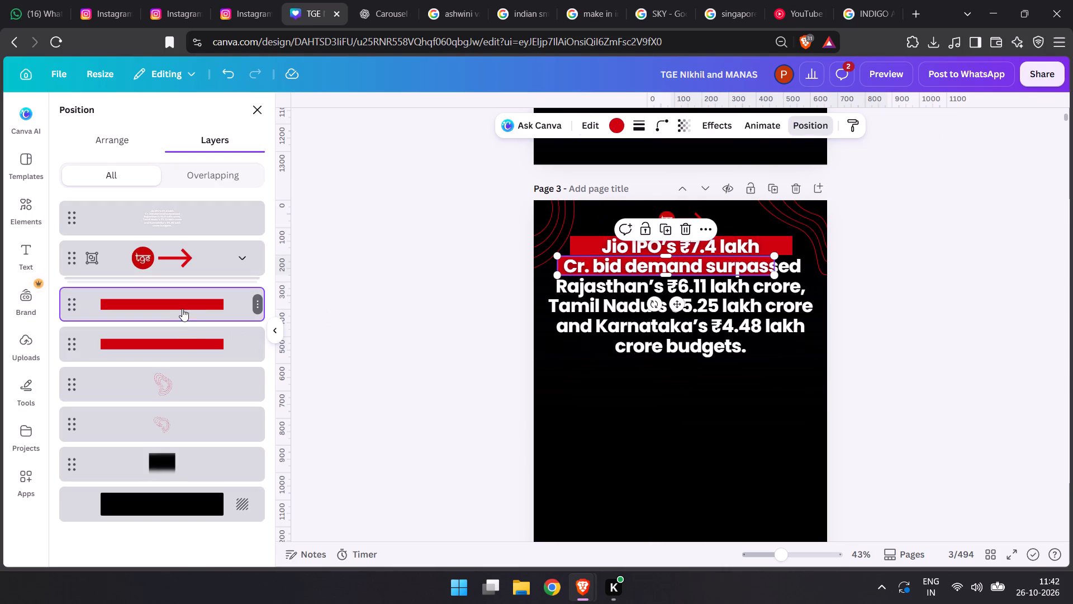
click(163, 355)
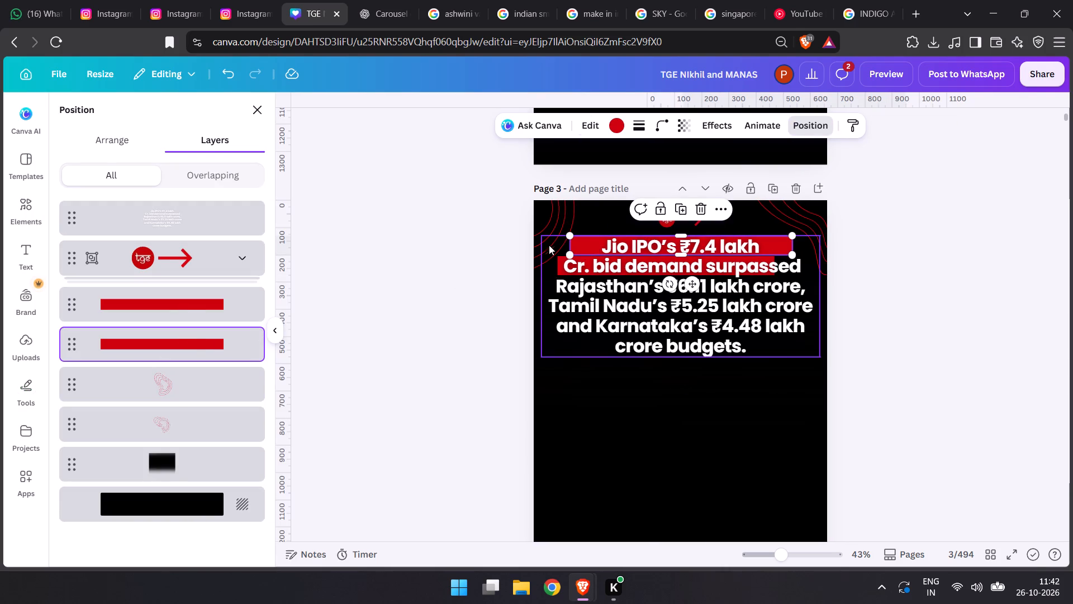
drag(568, 246, 599, 247)
drag(791, 244, 770, 242)
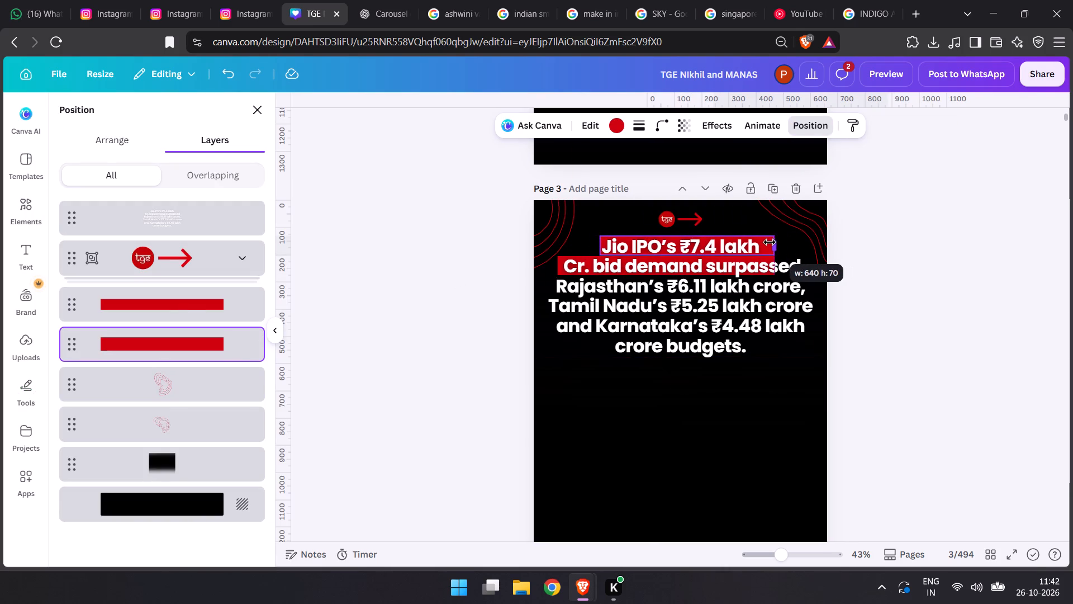
drag(770, 242, 763, 242)
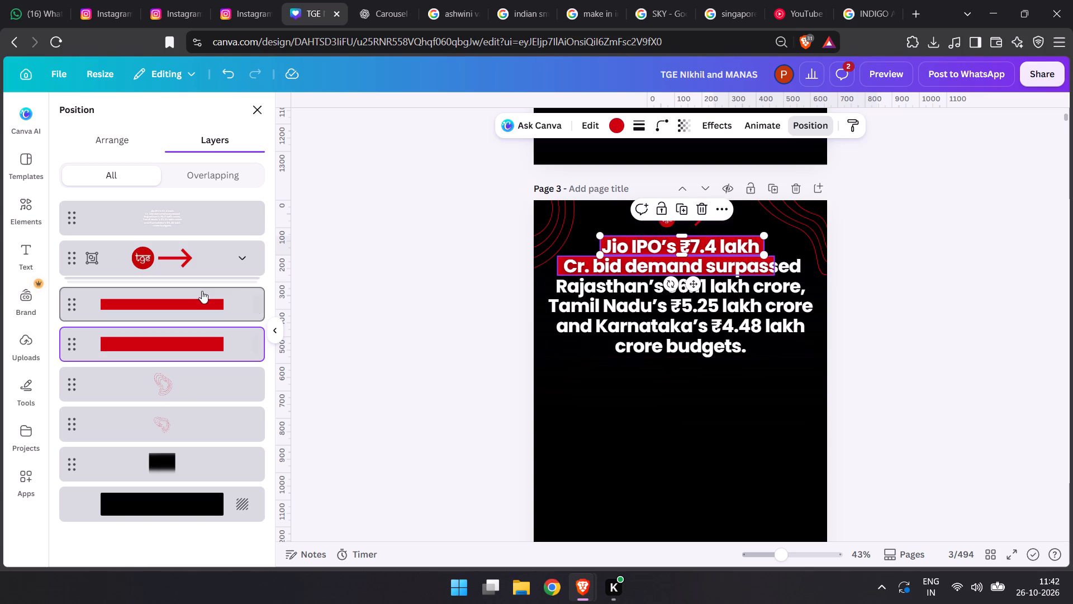
Widen the second red bar on page 3 to about 900 px so it covers "Cr. bid demand surpassed".
click(202, 290)
click(556, 268)
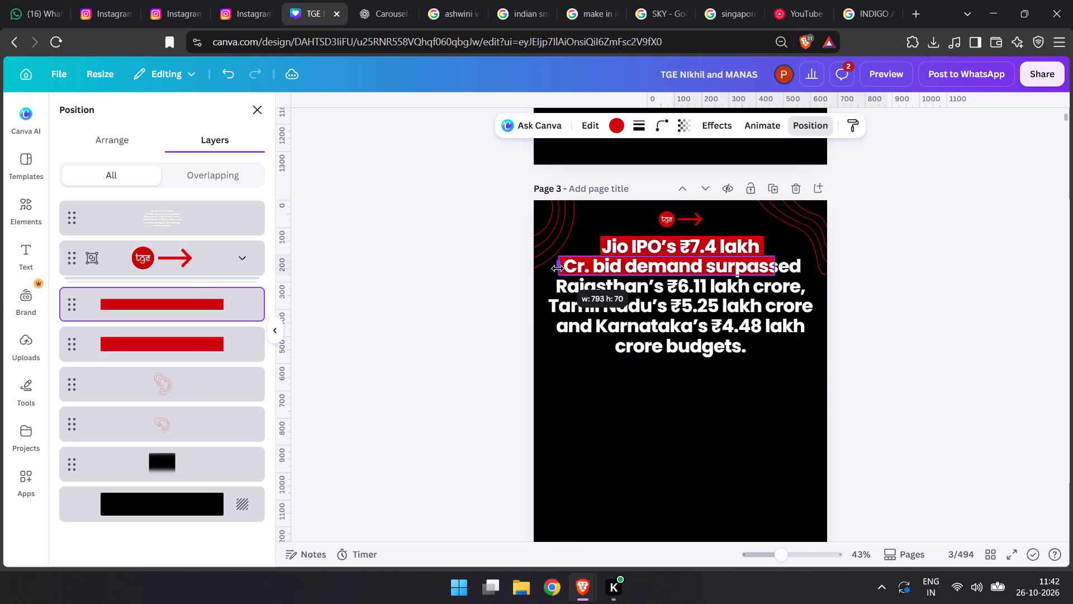
drag(776, 267, 807, 267)
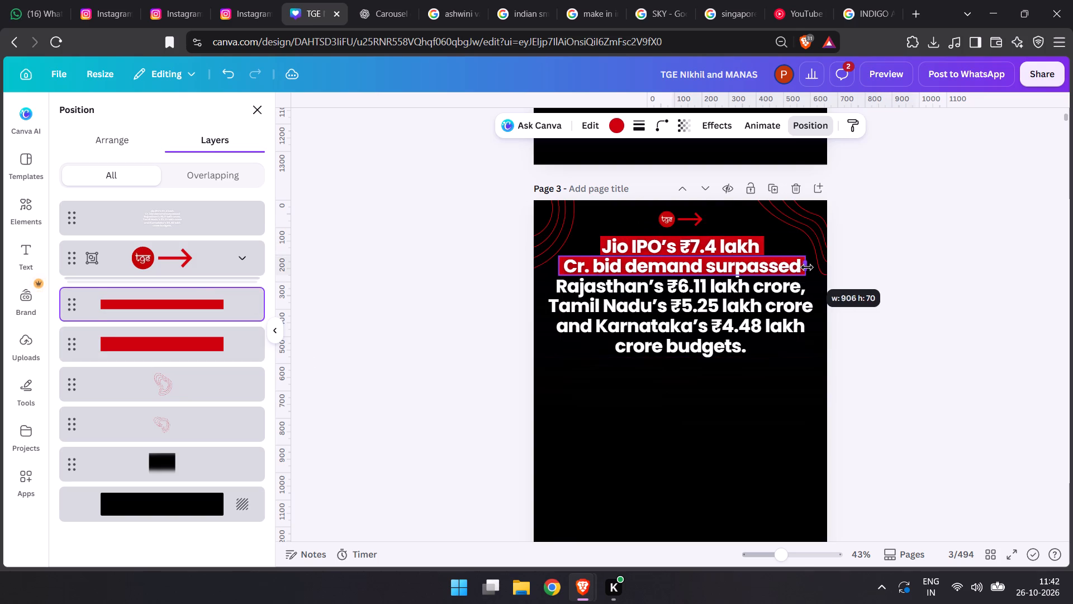
drag(807, 267, 805, 267)
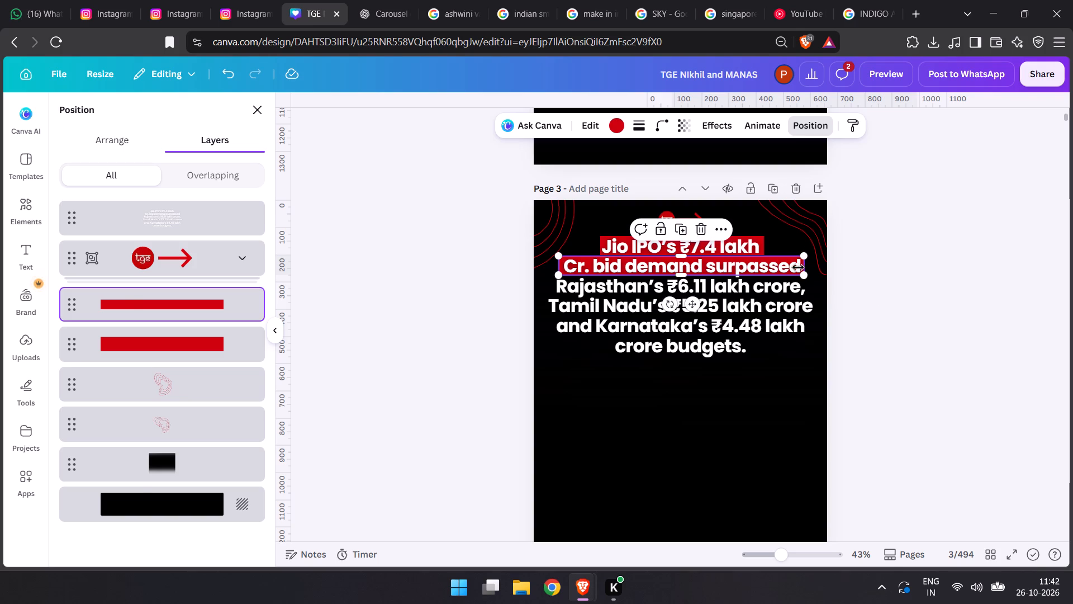
Duplicate the second red bar onto page 3's third headline line, shorten it to cover only "Rajasthan’s" and send it behind the text.
key(ctrl+d)
drag(696, 309, 695, 317)
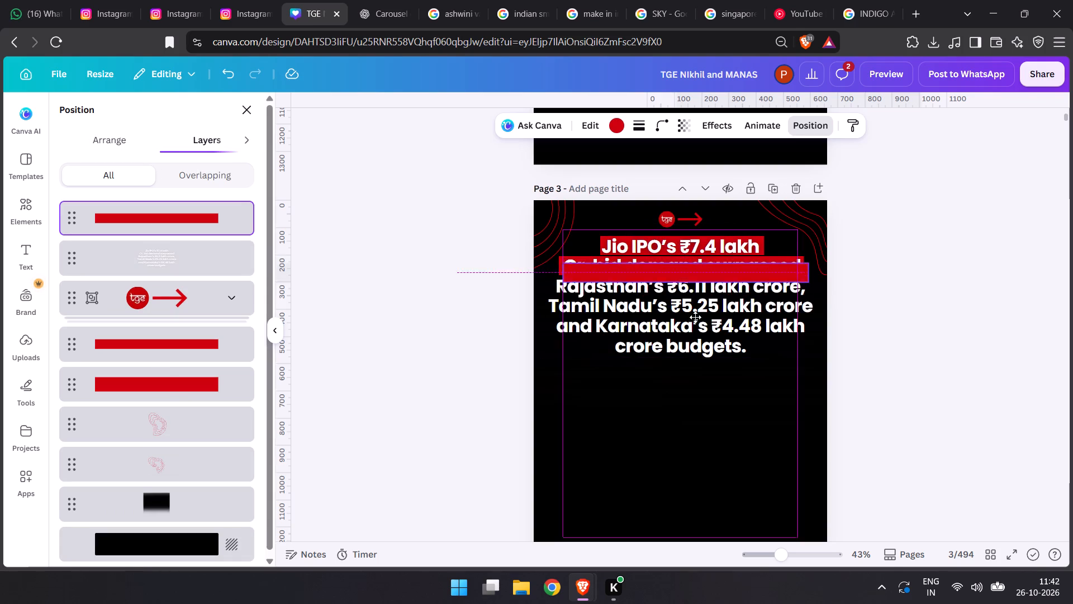
drag(695, 317, 686, 329)
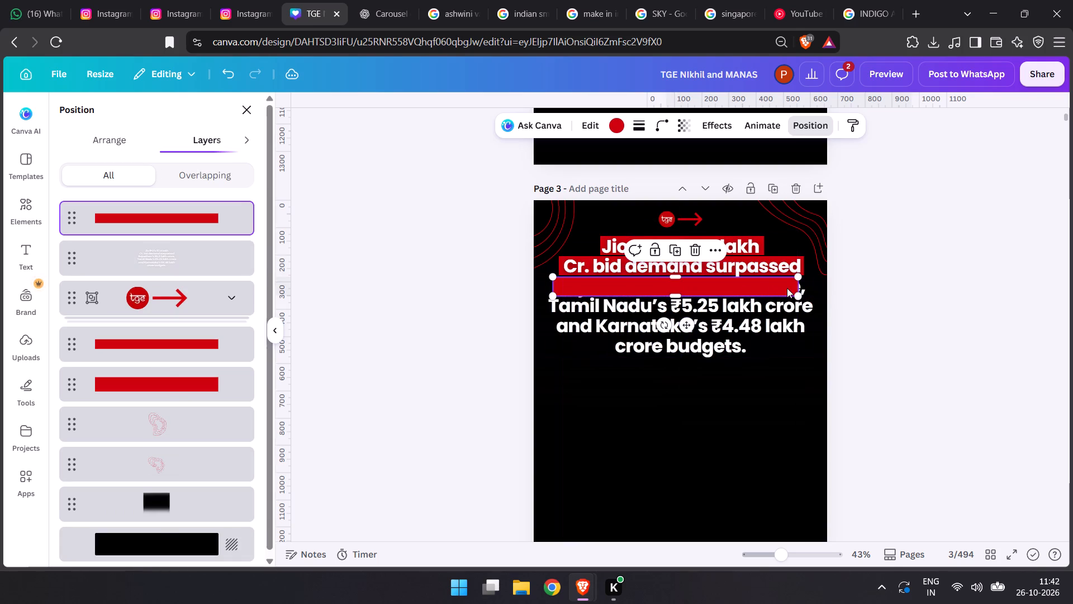
drag(801, 284, 666, 299)
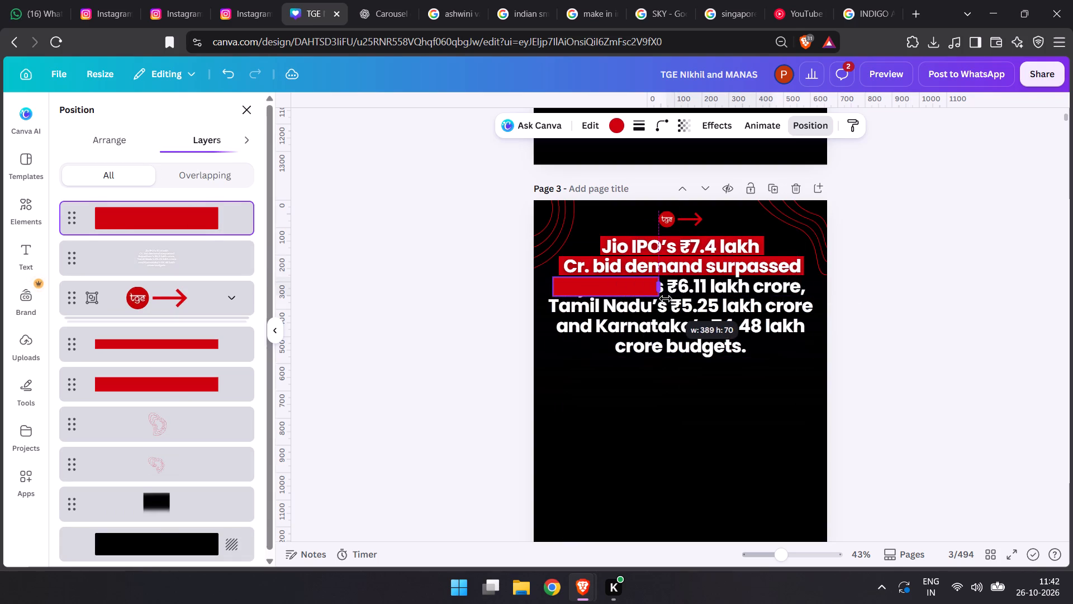
drag(666, 299, 670, 299)
key(ctrl+bracketleft)
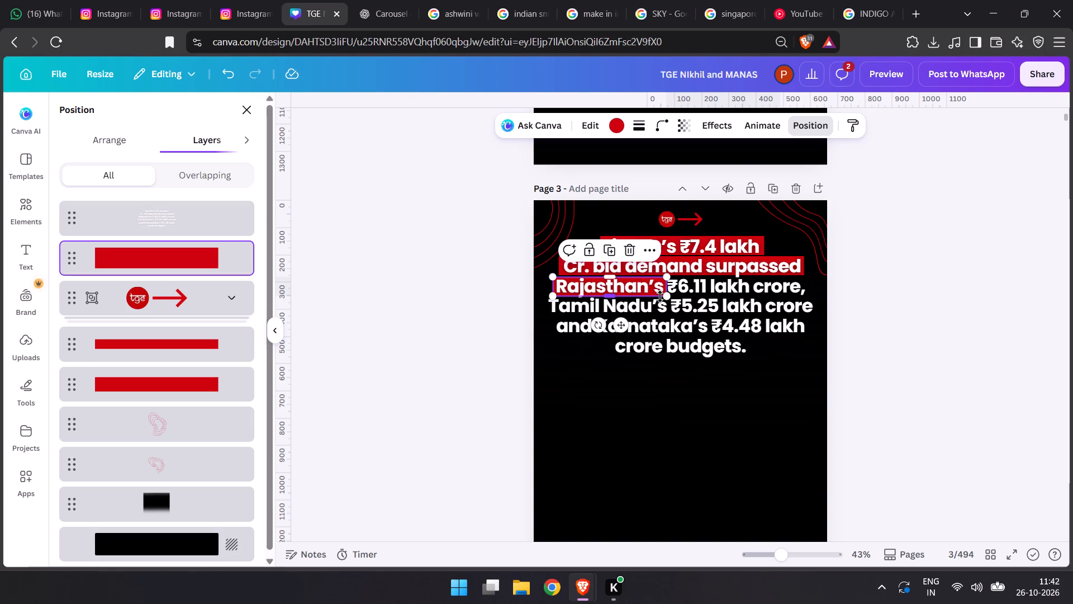
double_click(407, 348)
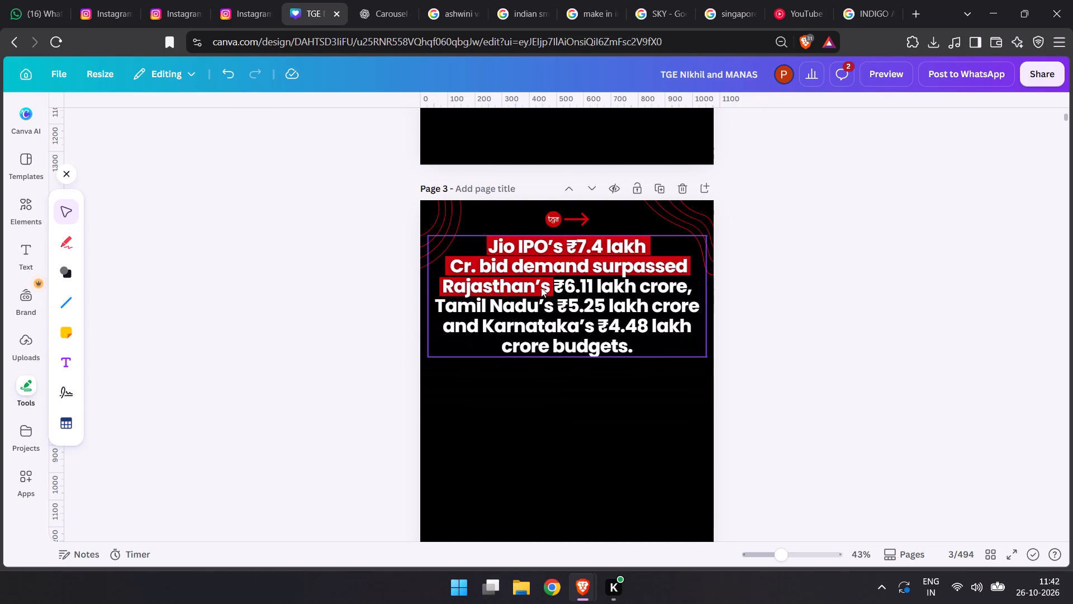
Nudge the red bar behind "Rajasthan’s" upward so its gap to the bar above matches the 4 px gap between the upper two.
click(541, 287)
click(787, 128)
click(207, 257)
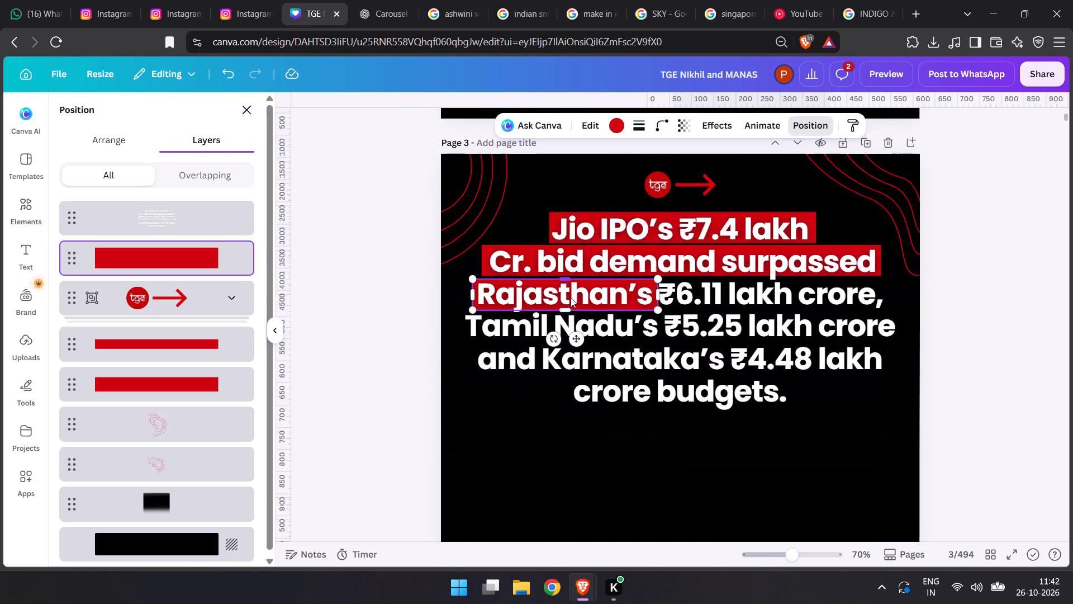
right_click(620, 308)
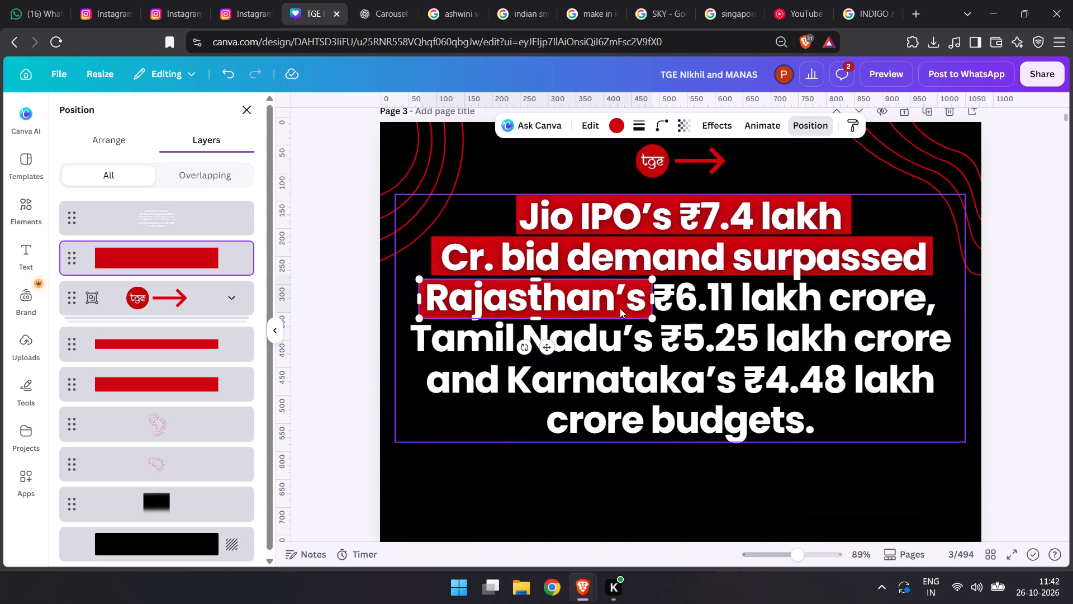
click(602, 307)
click(616, 310)
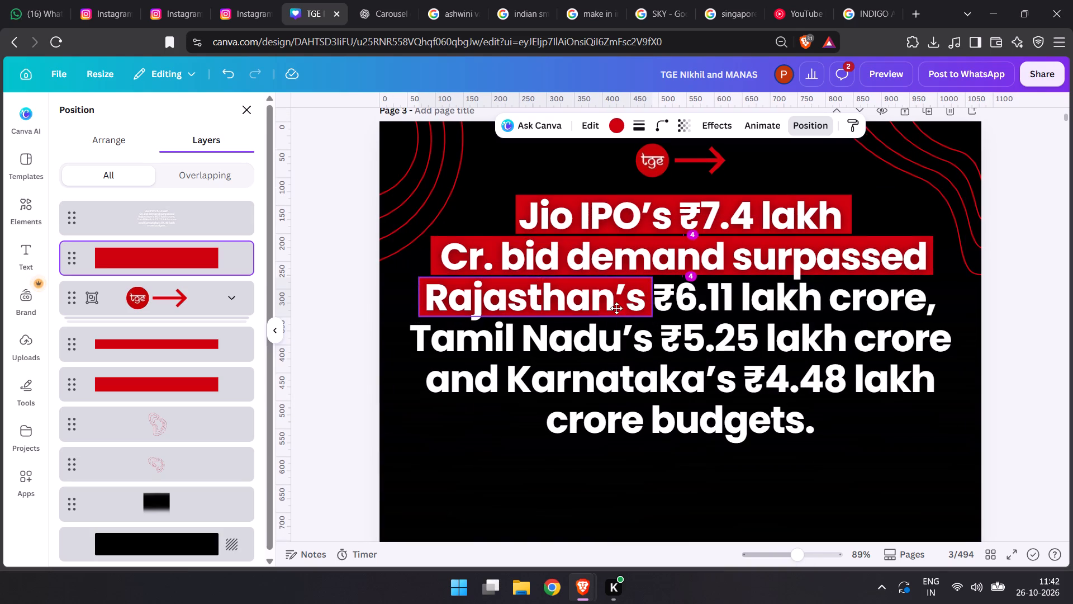
double_click(329, 339)
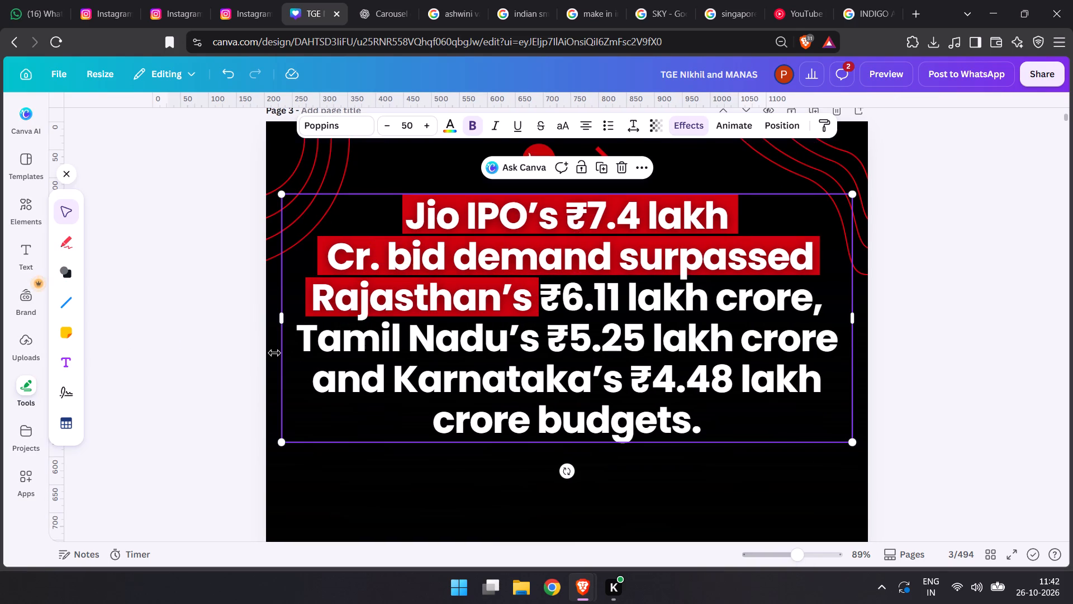
click(206, 354)
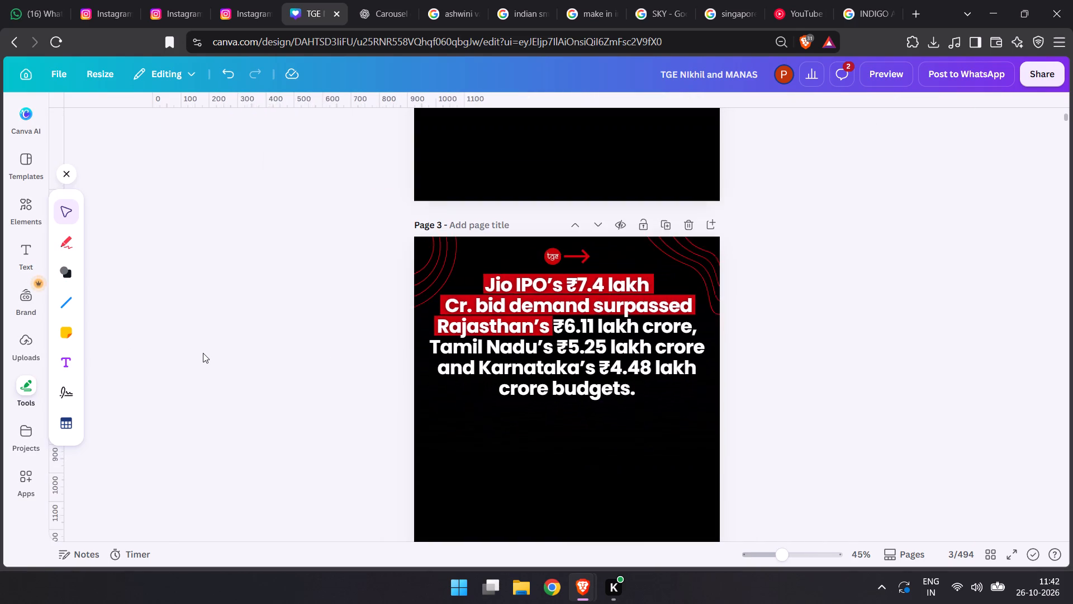
scroll(196, 367, up, 7)
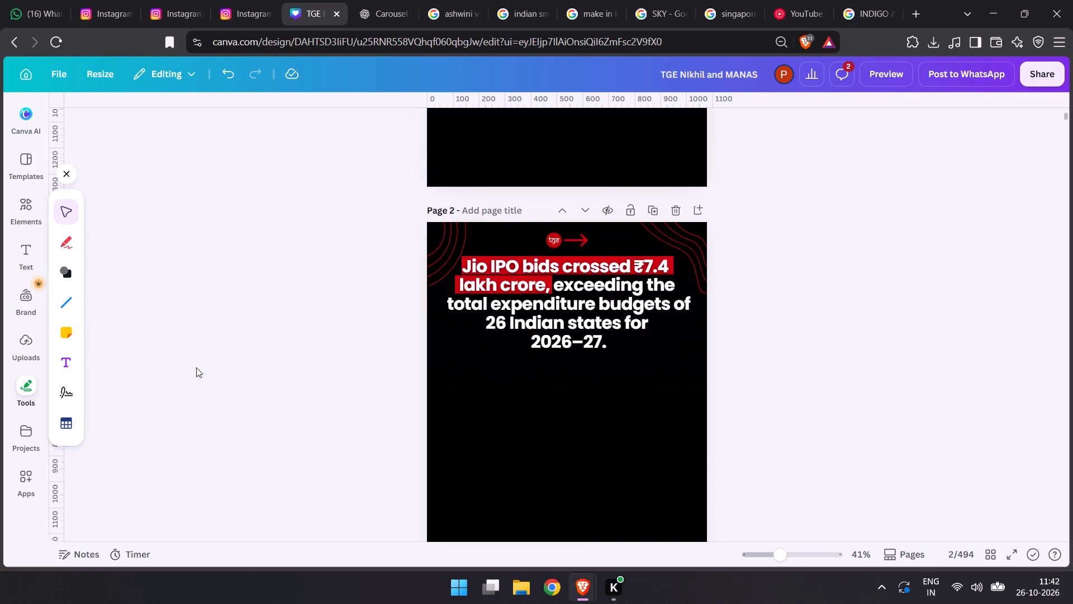
scroll(196, 367, up, 5)
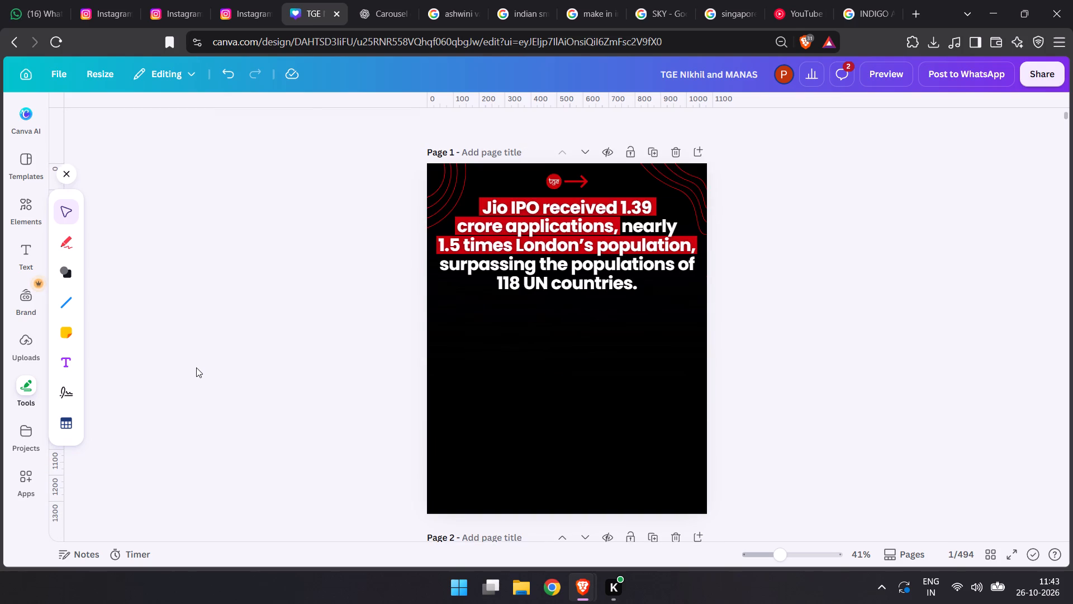
click(62, 177)
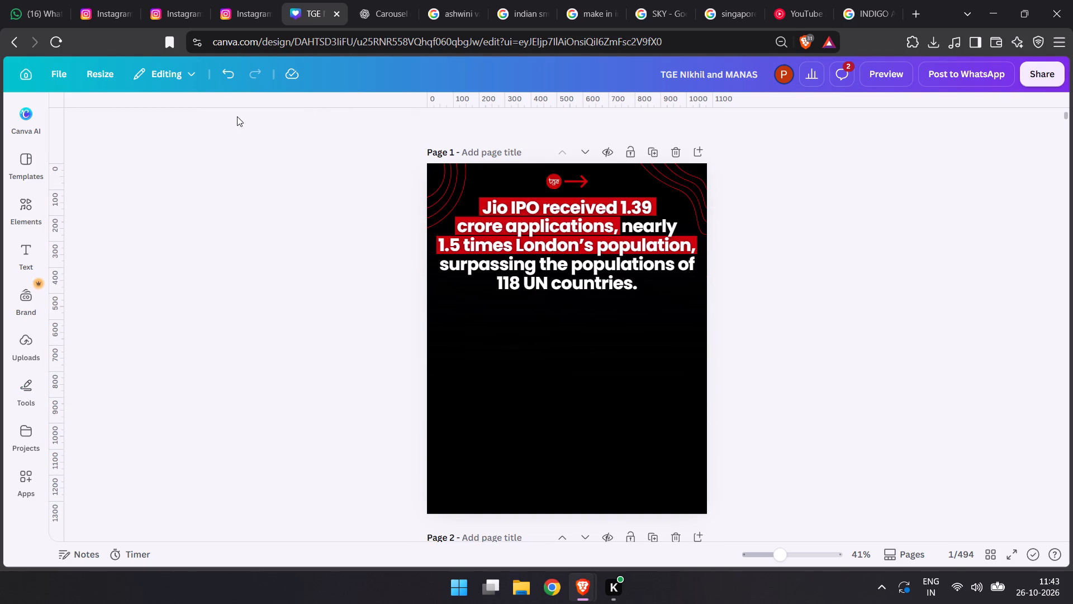
drag(245, 106, 258, 213)
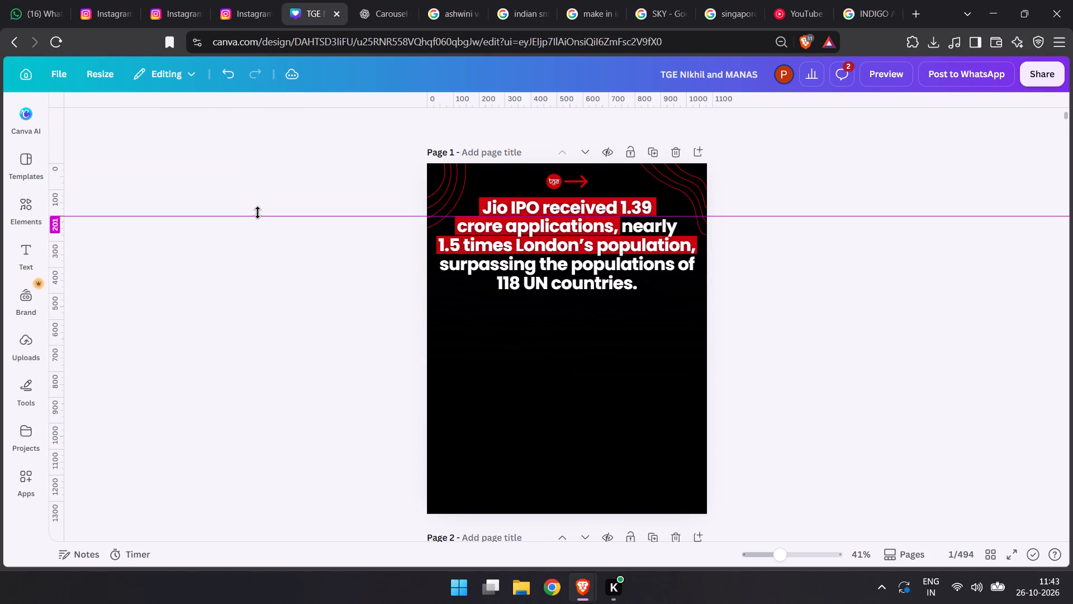
drag(258, 213, 258, 210)
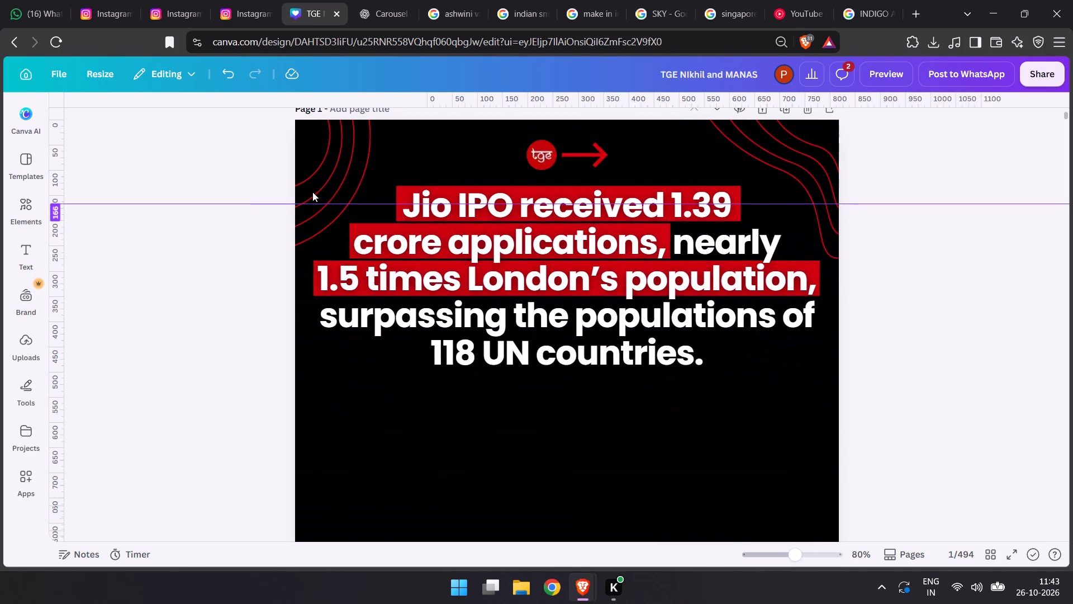
drag(357, 202, 357, 220)
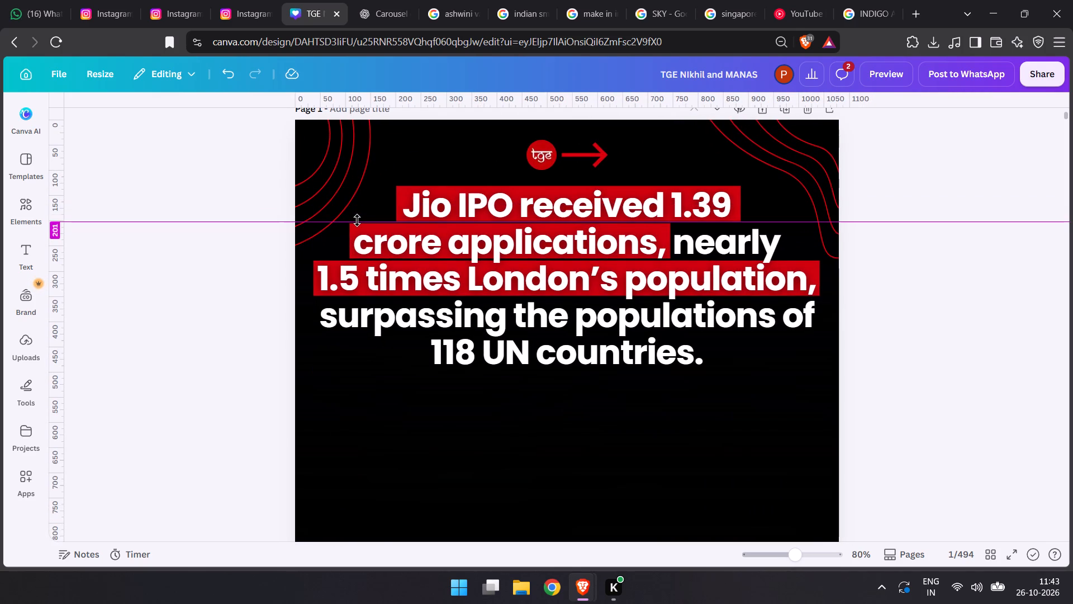
drag(357, 220, 352, 258)
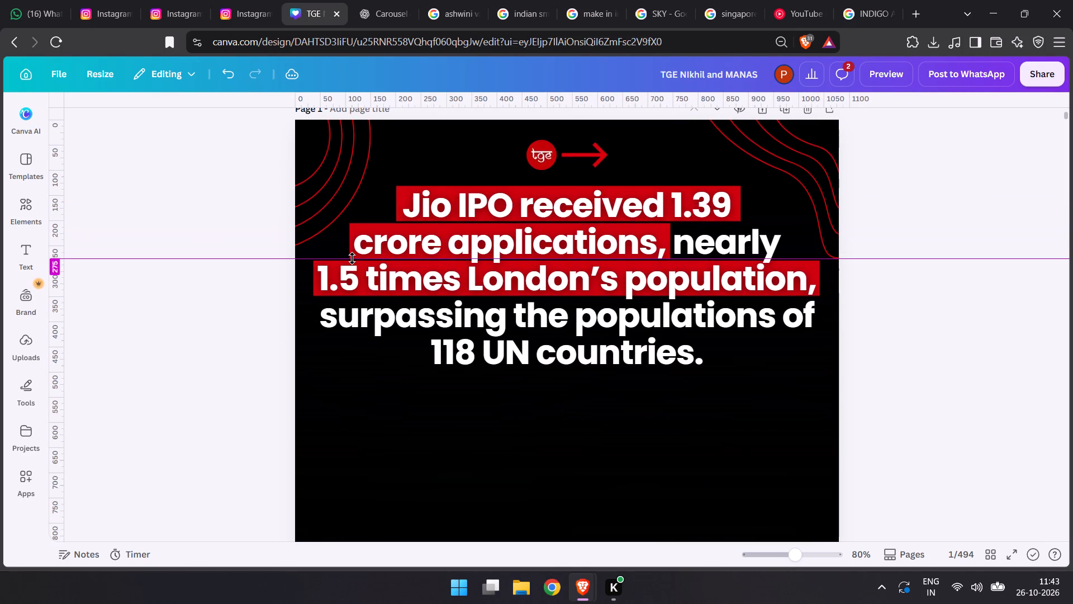
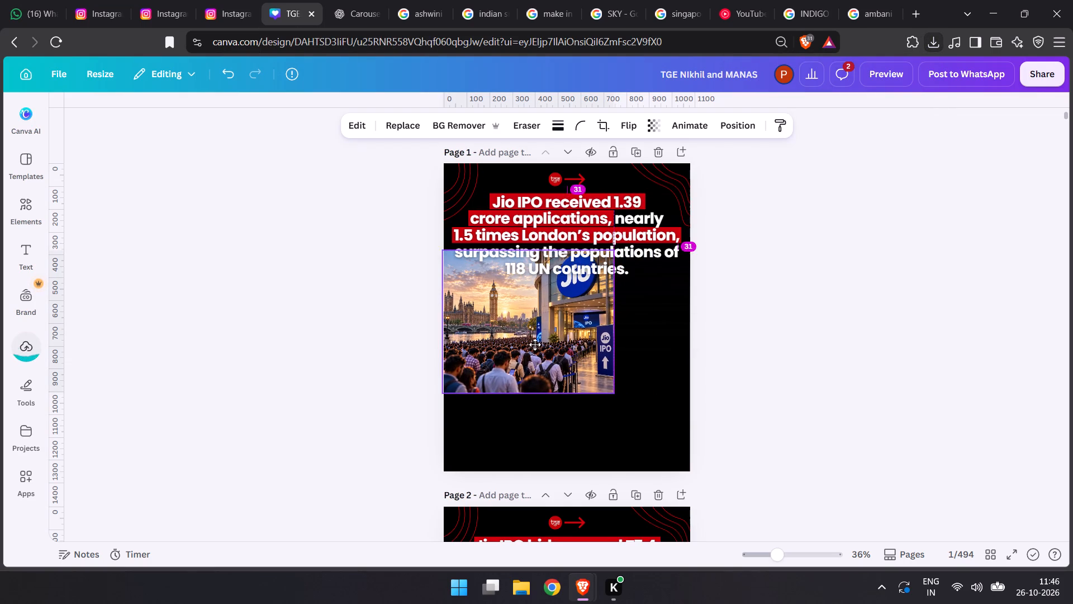
Enlarge the London Jio IPO crowd image to fill page 1's lower part, nudge it down and send it backward behind the headline.
drag(614, 392, 708, 488)
drag(646, 424, 644, 435)
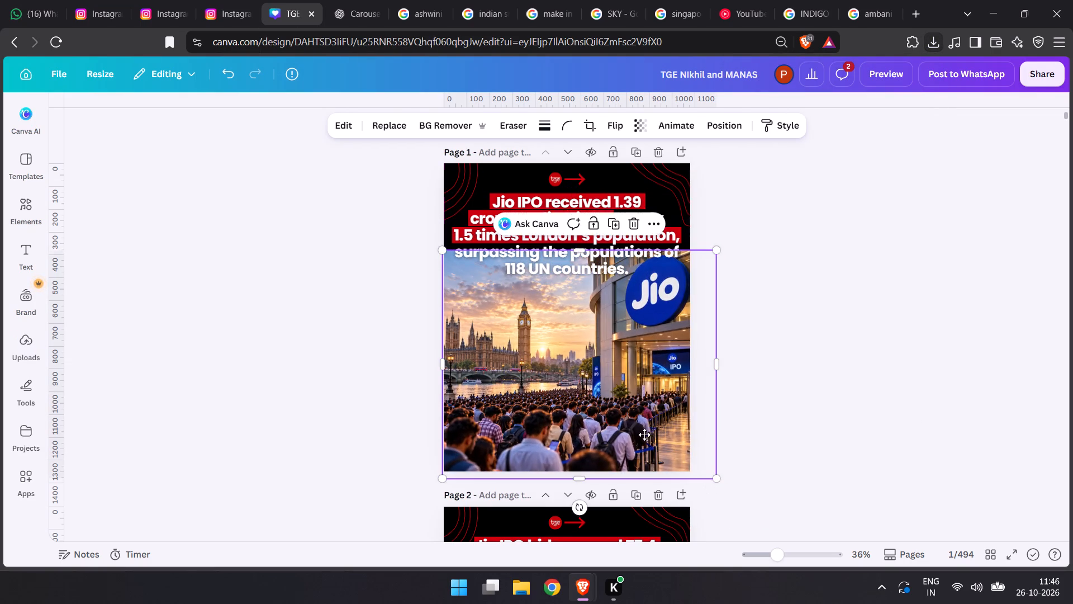
drag(644, 435, 644, 437)
key(ctrl+bracketleft)
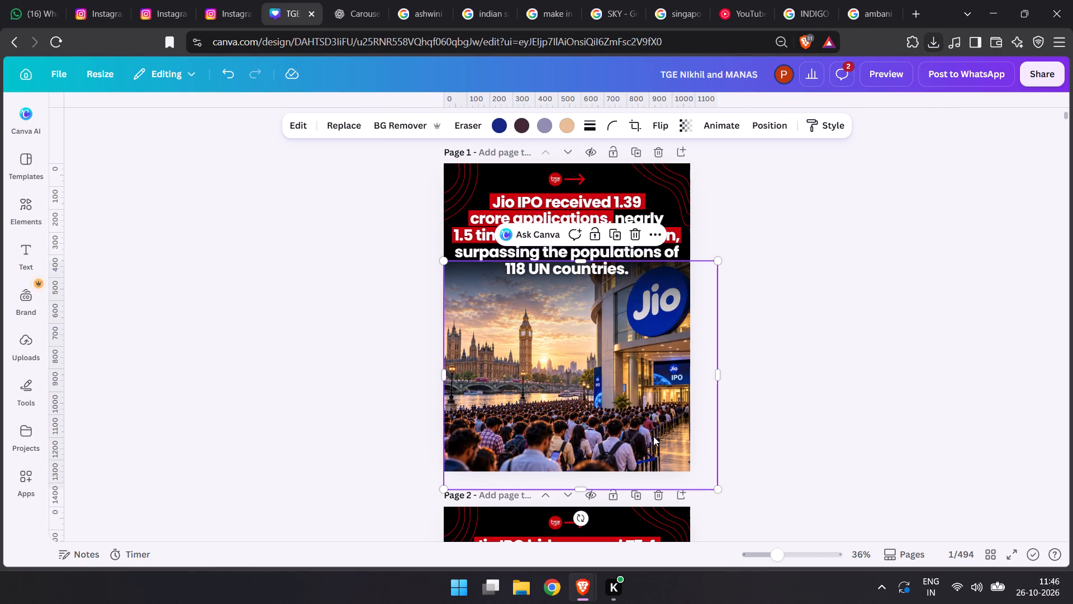
double_click(834, 405)
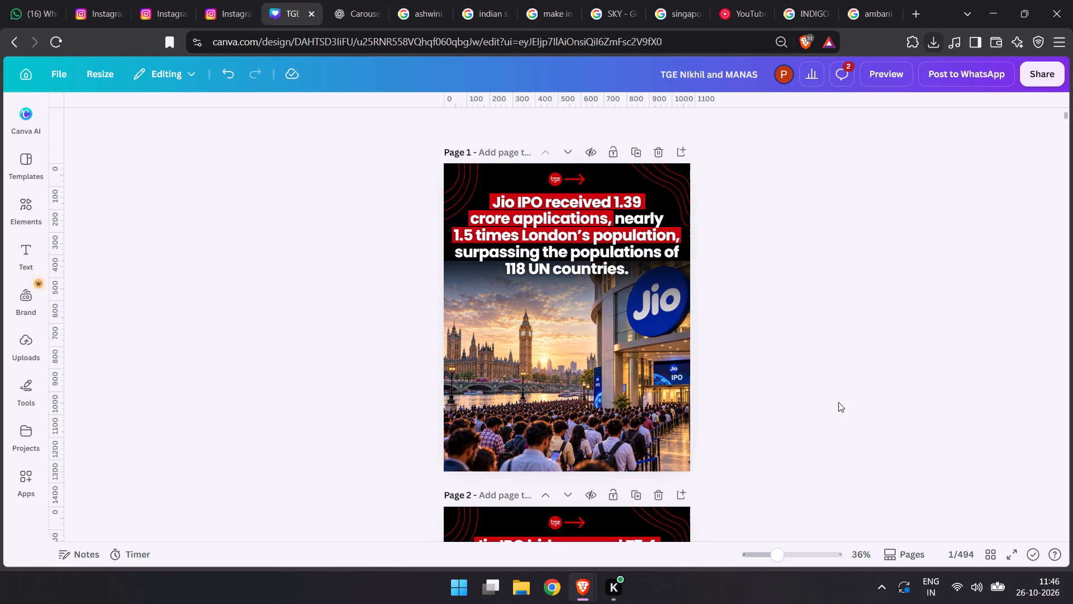
Move page 1's dark gradient overlay slightly down to blend the crowd image's top edge into the black background.
click(640, 383)
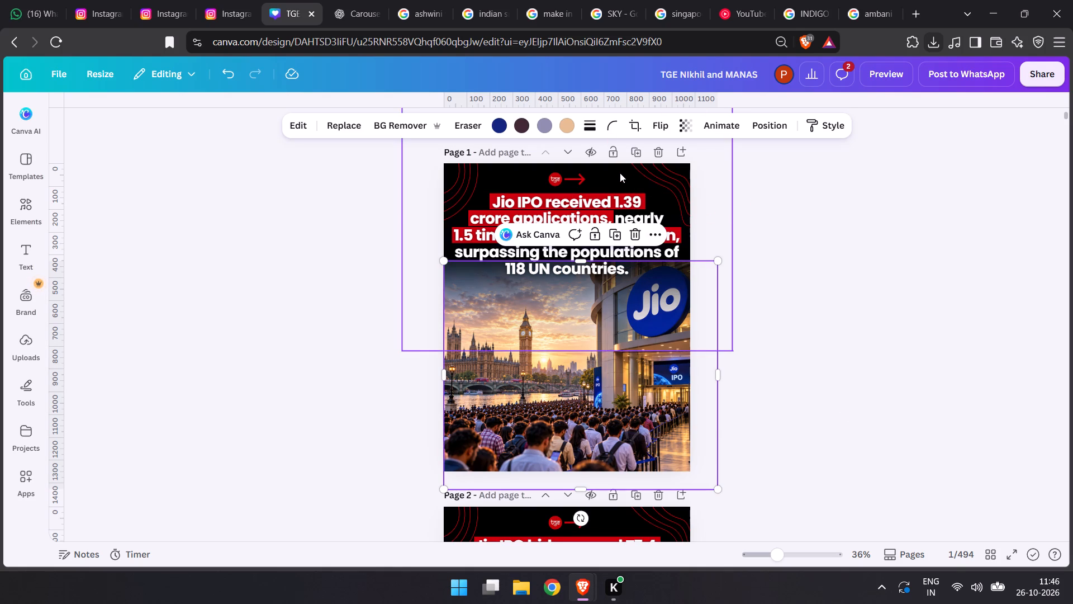
drag(620, 173, 624, 185)
double_click(849, 395)
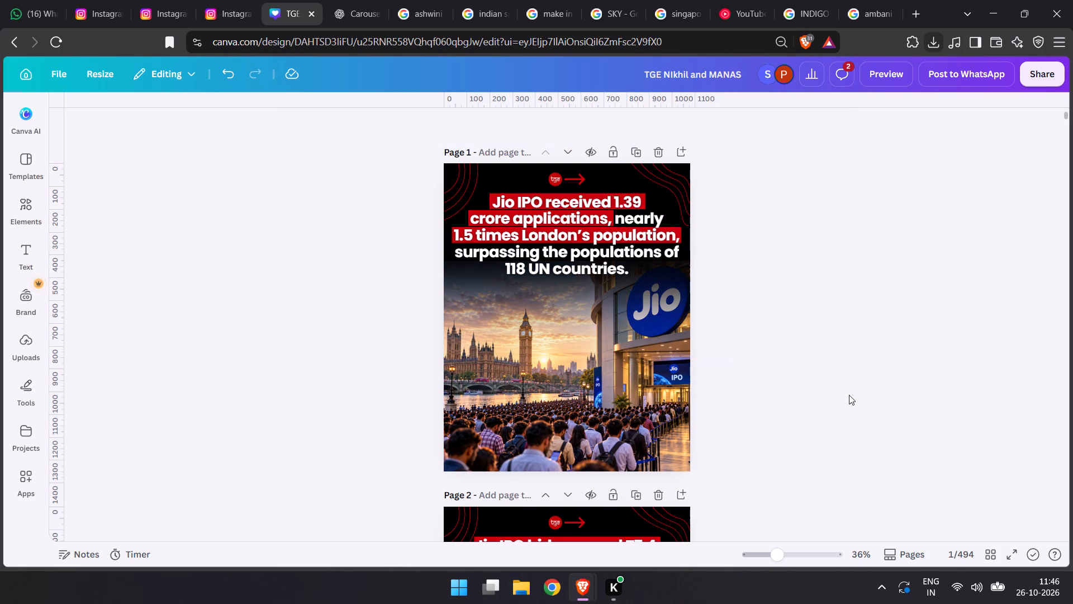
Look through the open Google search tabs, going from the IndiGo air hostess images to the SKY results.
click(783, 7)
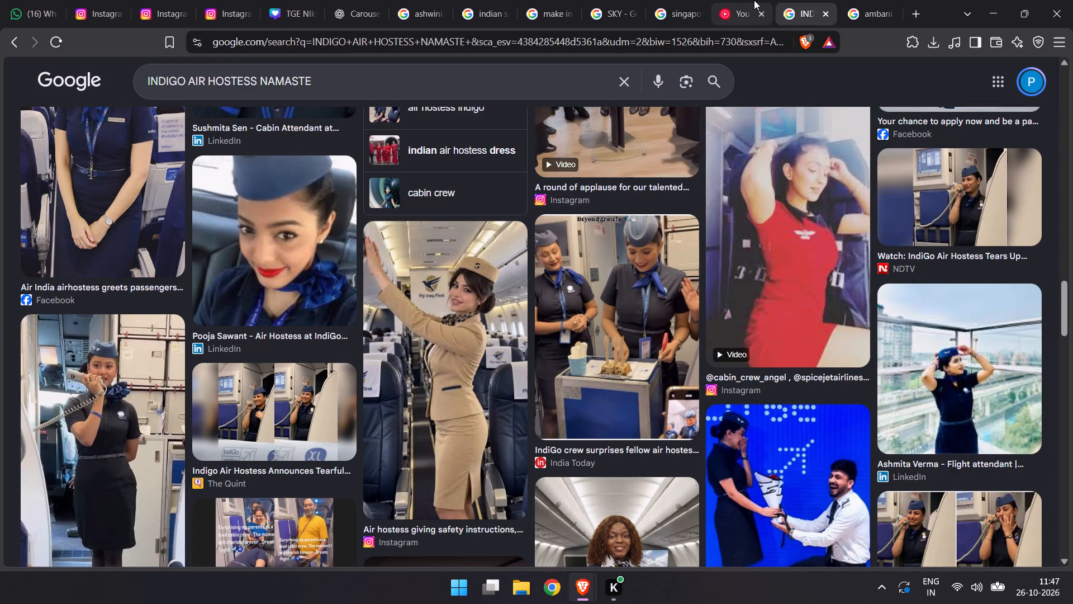
click(605, 0)
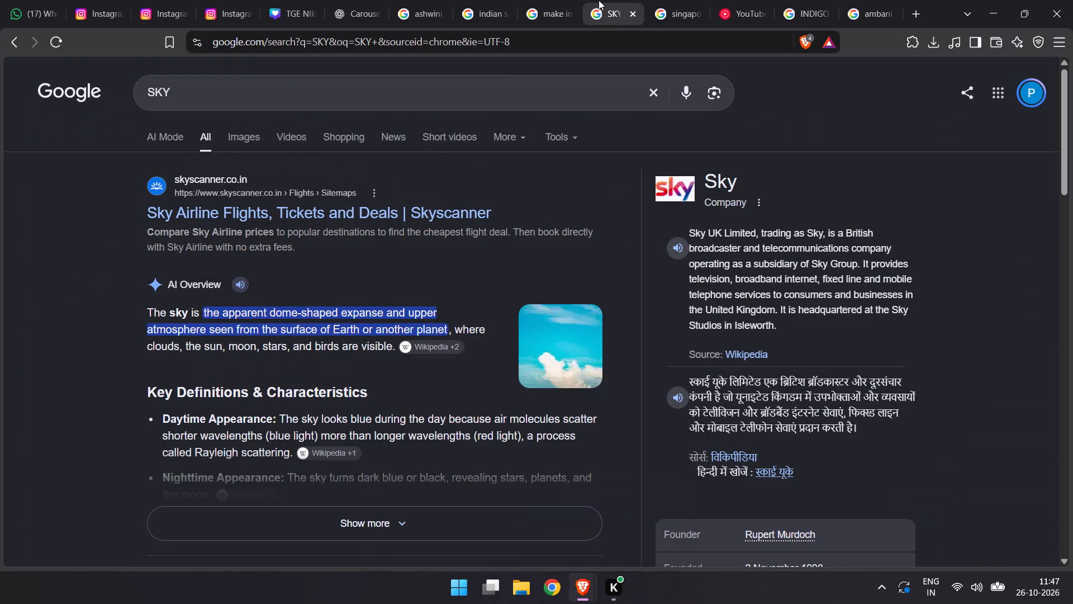
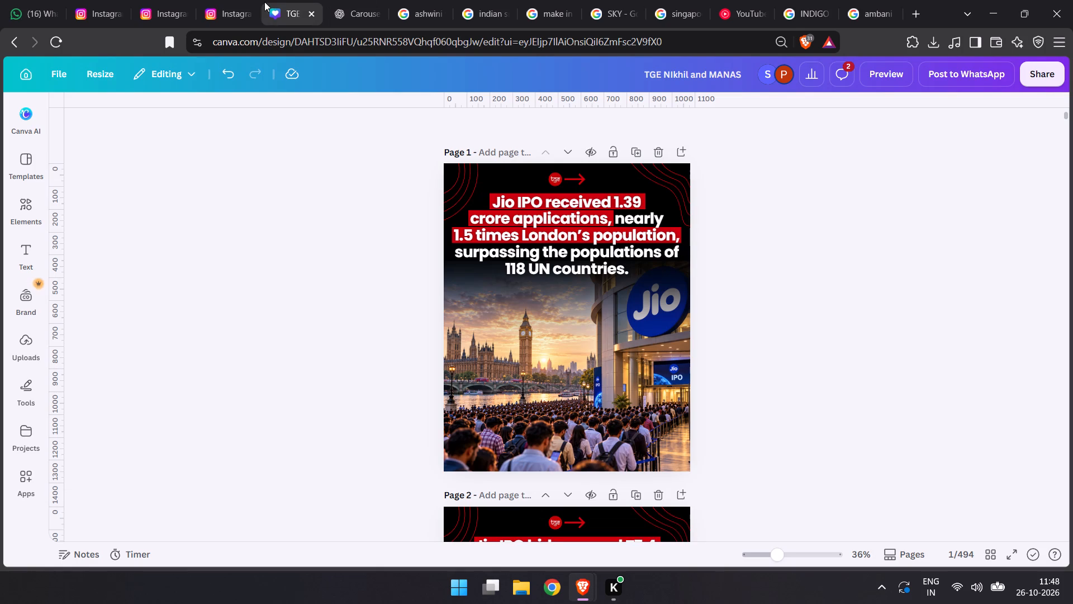
Look through the Jio IPO slides after page 1 and the earlier airline and smartphone posts that follow them.
scroll(315, 40, down, 3)
scroll(388, 298, down, 6)
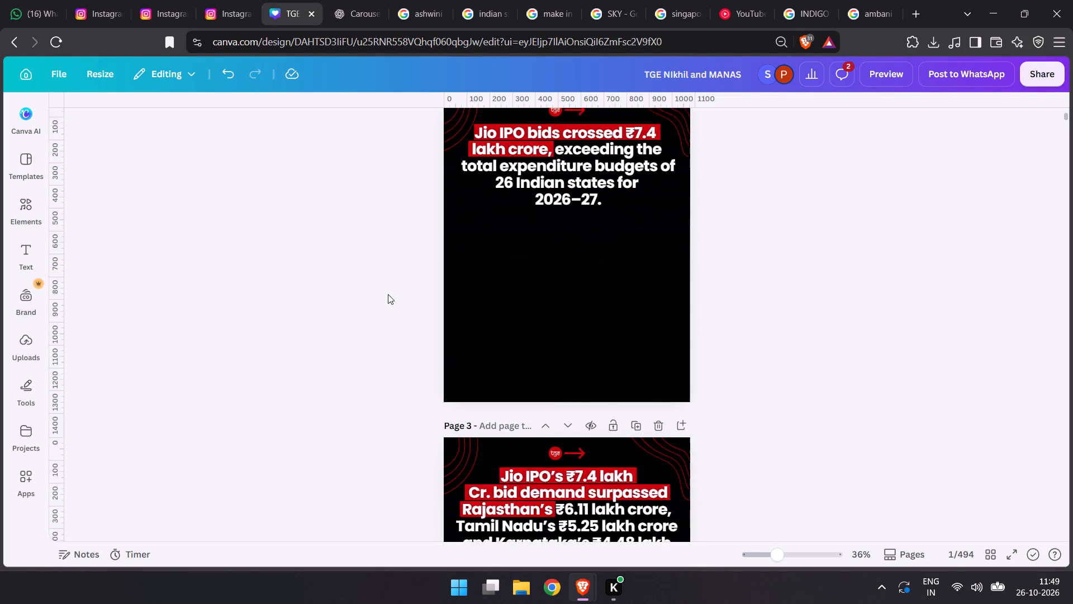
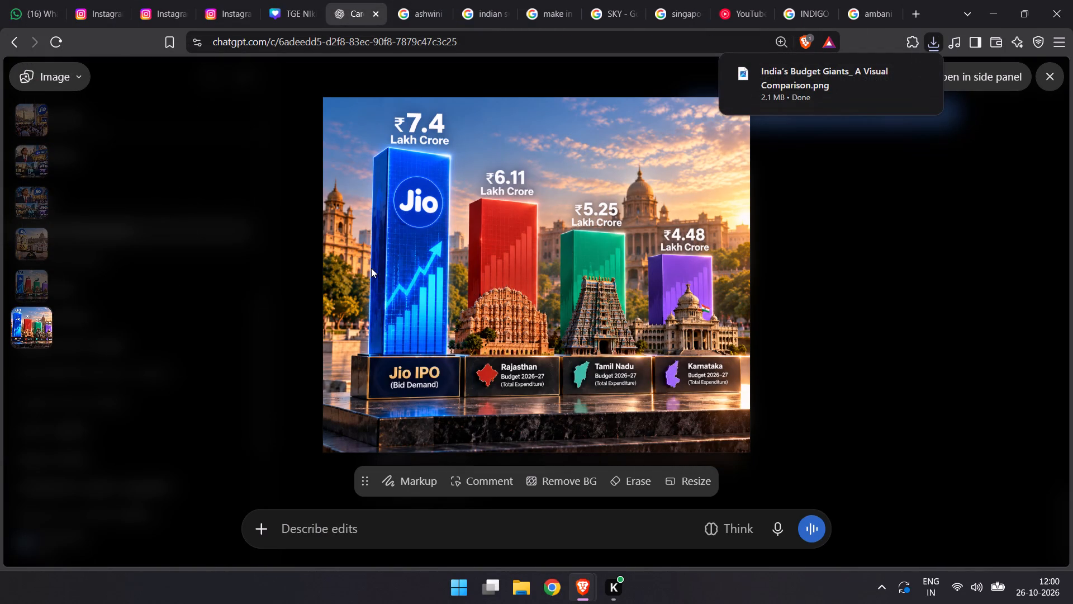
Switch to the Canva design and delete the old bar-graph cutout and the original image beneath it from page 3.
click(292, 0)
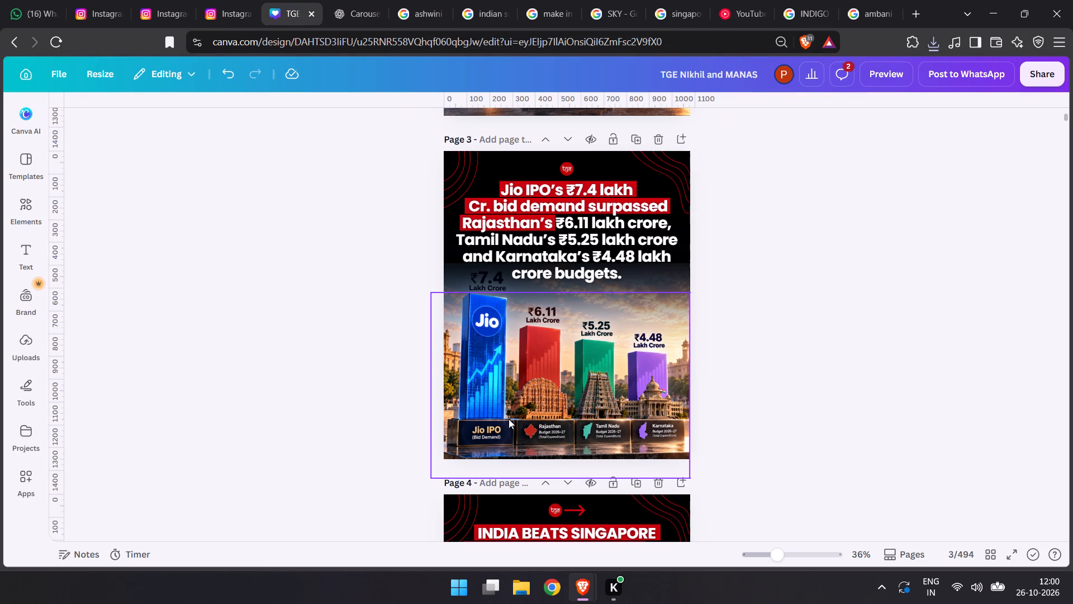
click(511, 423)
key(BackSpace)
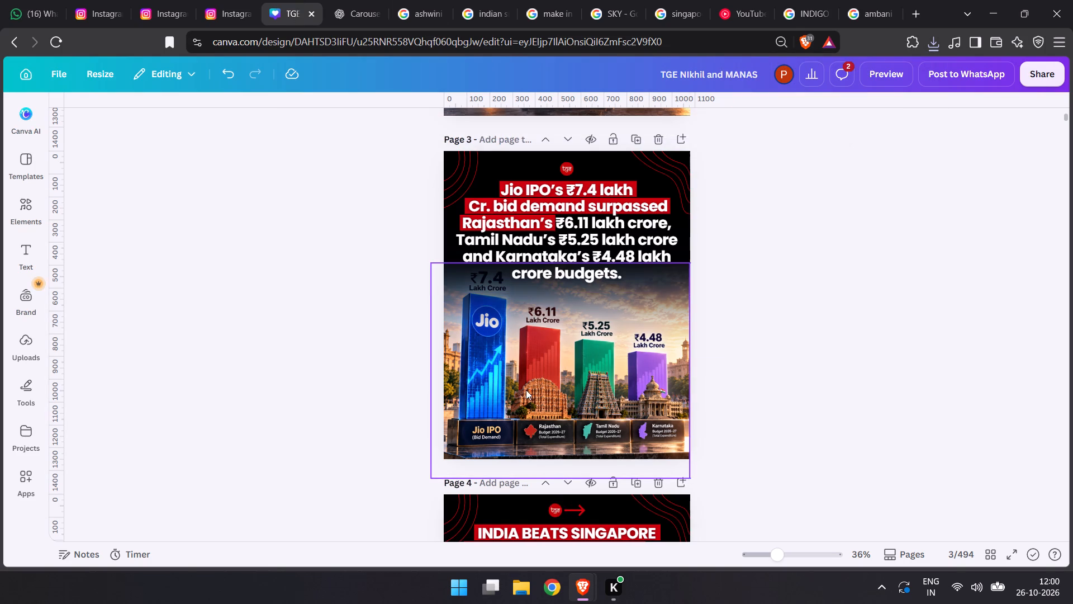
click(526, 383)
key(BackSpace)
Place the downloaded bar-graph image on page 3, enlarge it to fill the area below the headline, and send it behind the dark gradient.
click(938, 43)
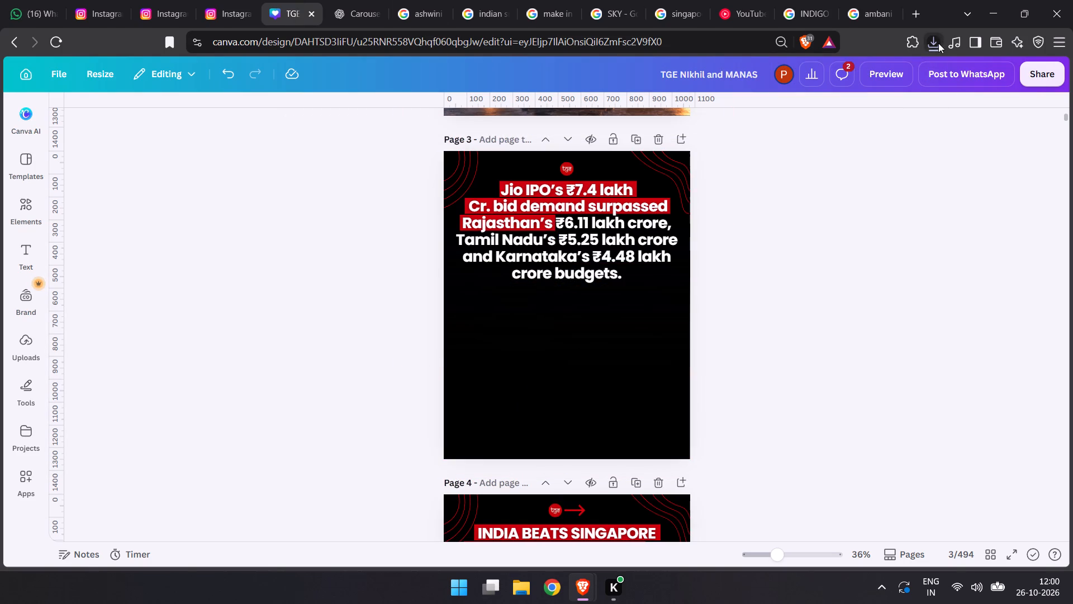
drag(798, 102, 556, 362)
drag(563, 328, 534, 358)
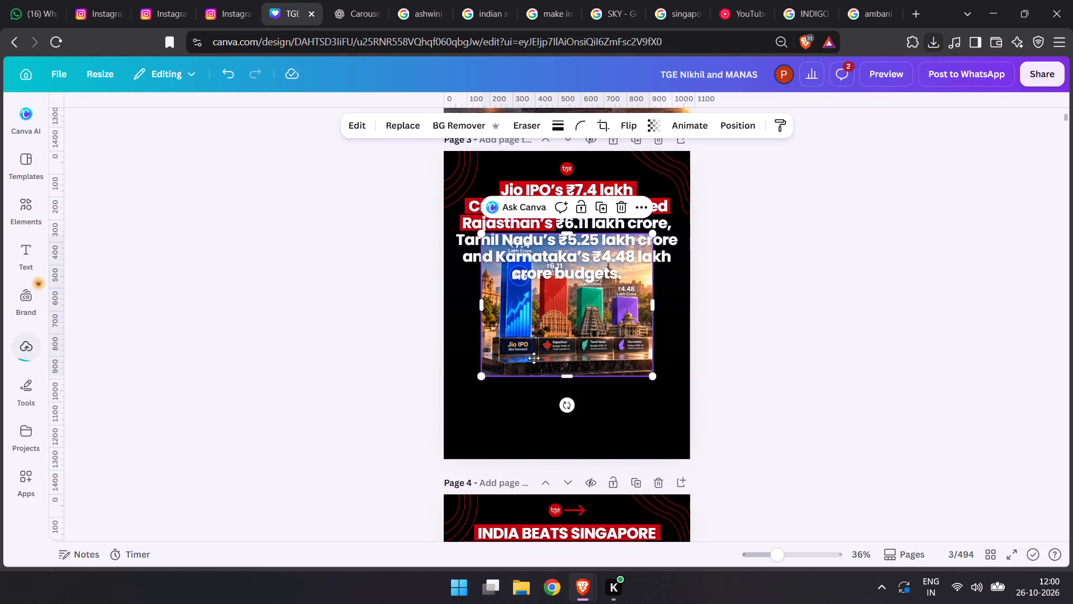
drag(534, 358, 524, 362)
drag(616, 413, 648, 436)
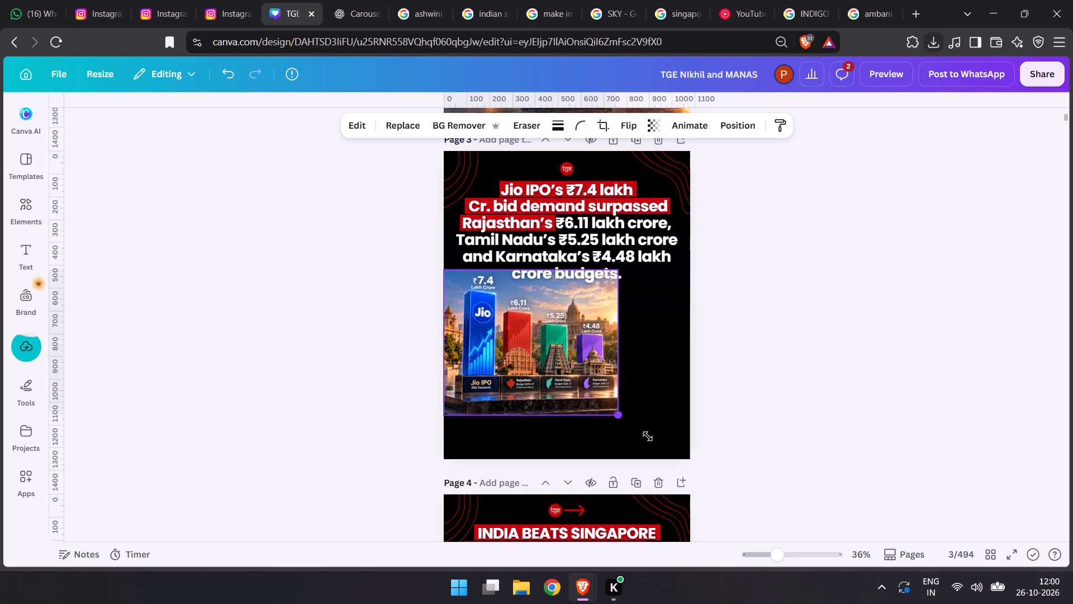
drag(648, 436, 701, 459)
drag(613, 402, 610, 390)
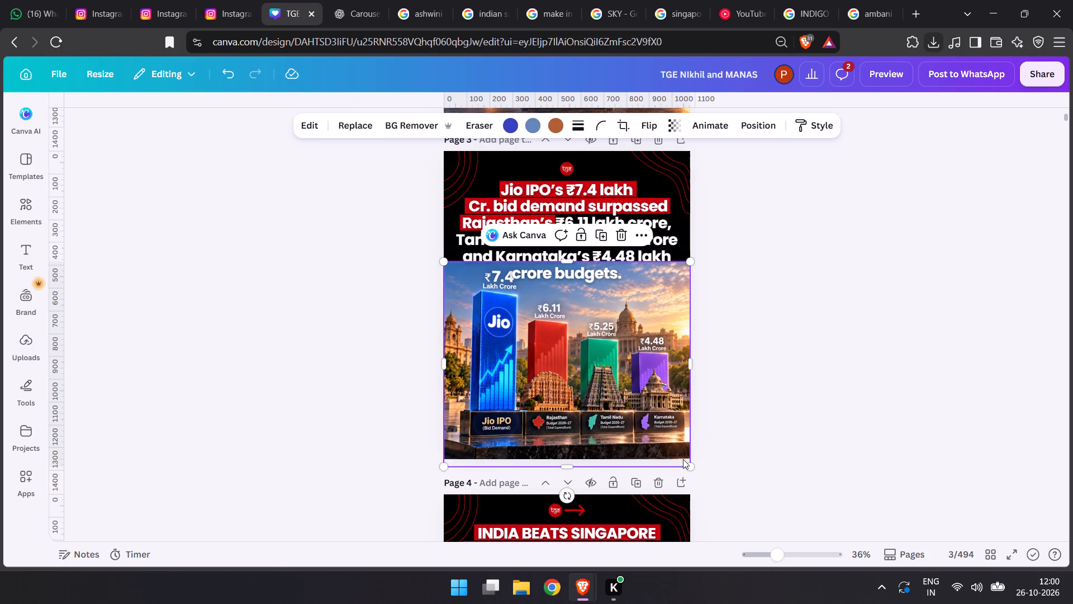
drag(689, 462, 700, 474)
drag(660, 424, 648, 426)
key(ctrl+bracketleft)
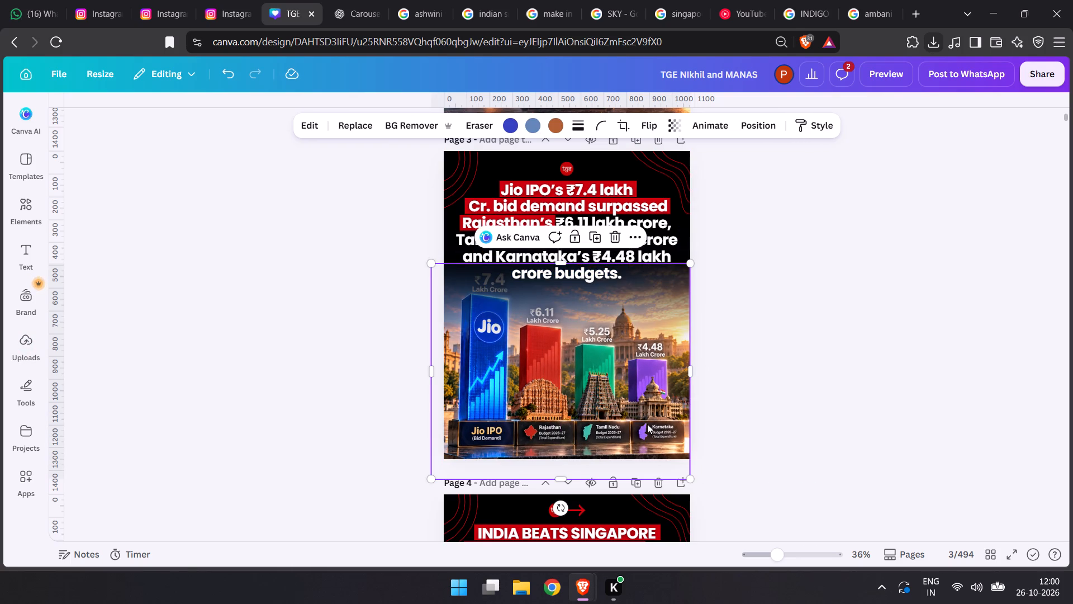
click(388, 341)
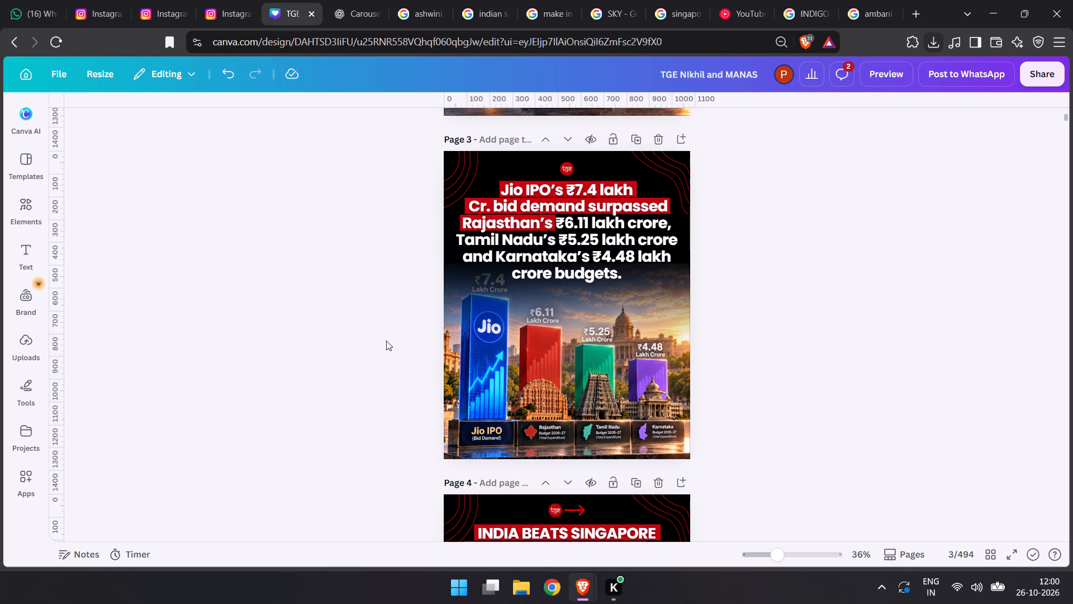
Duplicate the page 3 bar-graph image, remove the copy's background, and align the cutout exactly over the original.
click(526, 374)
key(ctrl+c)
key(ctrl+v)
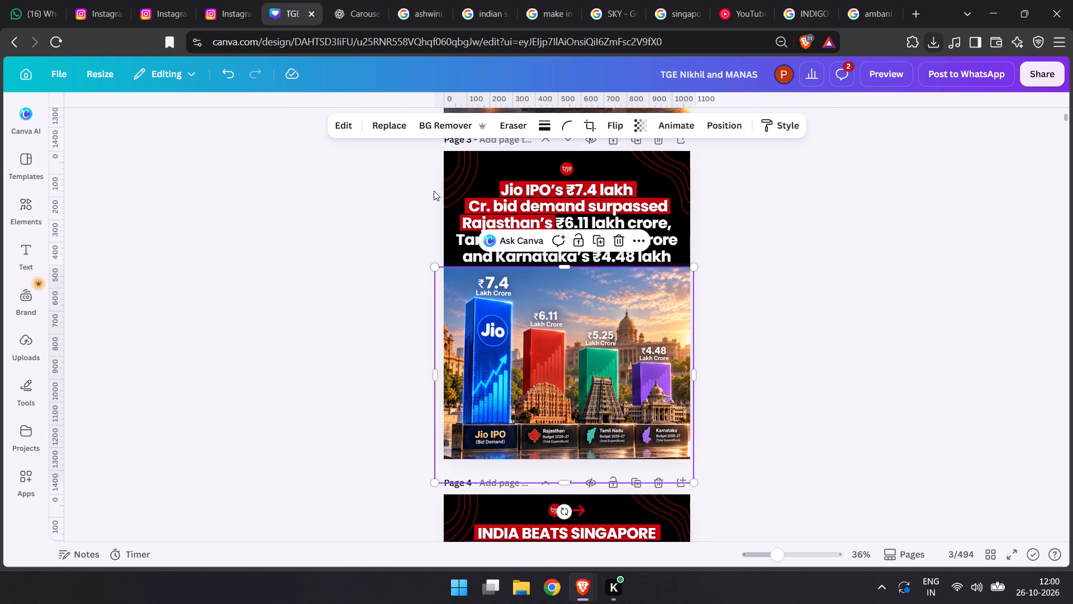
click(400, 130)
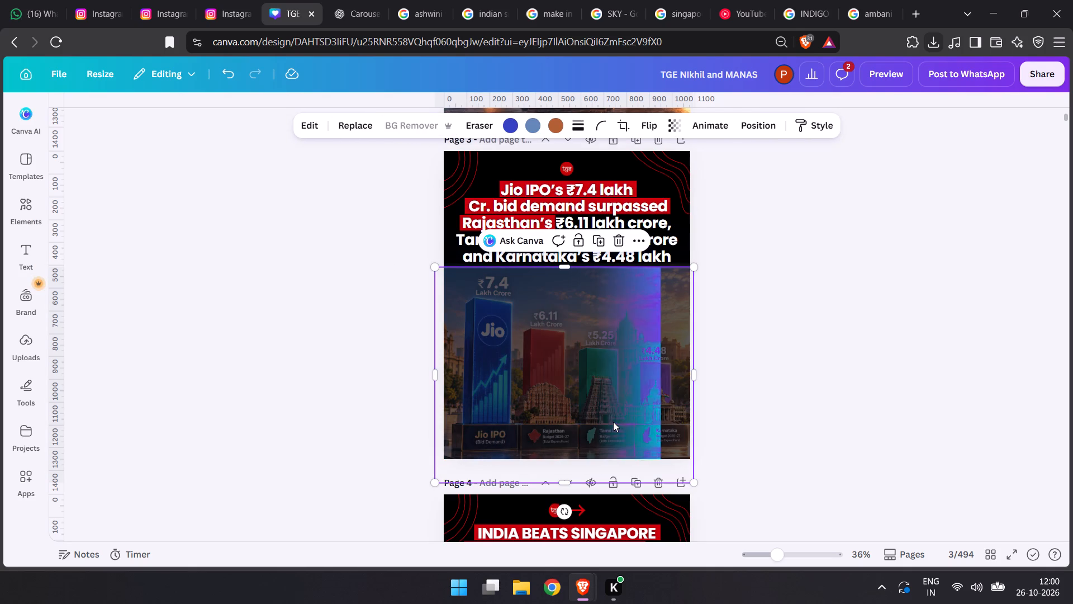
drag(554, 423, 554, 423)
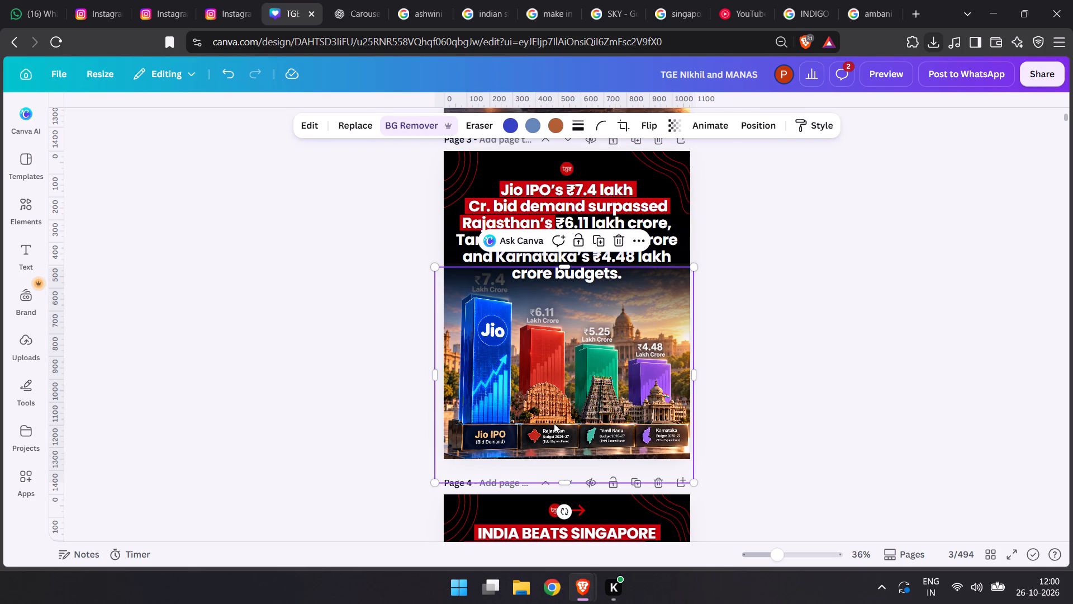
drag(554, 423, 552, 417)
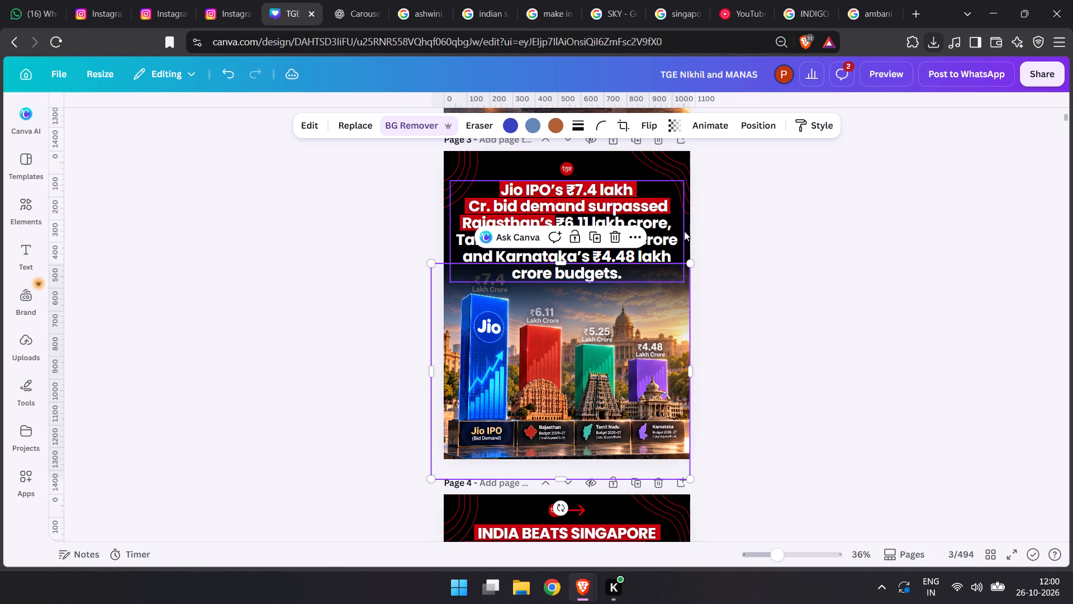
Move the page 3 dark gradient overlay up so it darkens the bar graph's ₹7.4 Lakh Crore label less.
drag(687, 230, 687, 218)
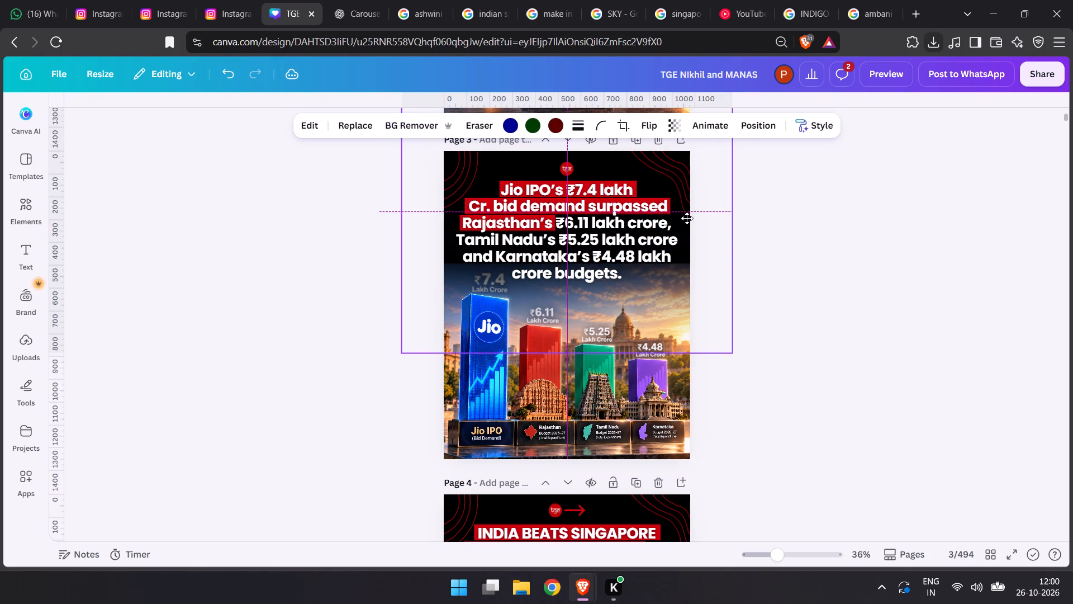
drag(687, 218, 689, 223)
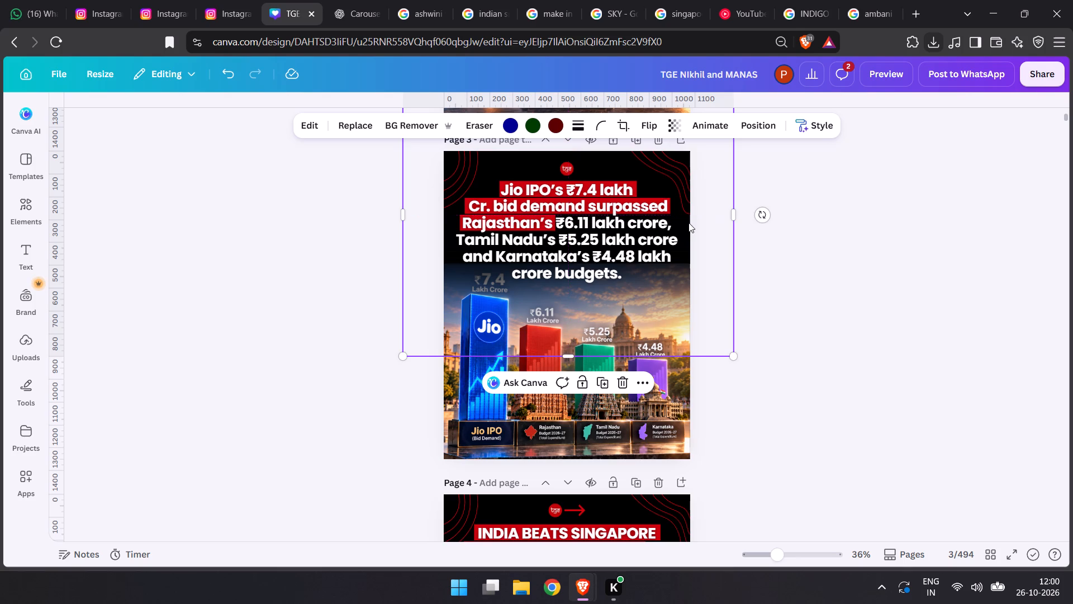
double_click(355, 382)
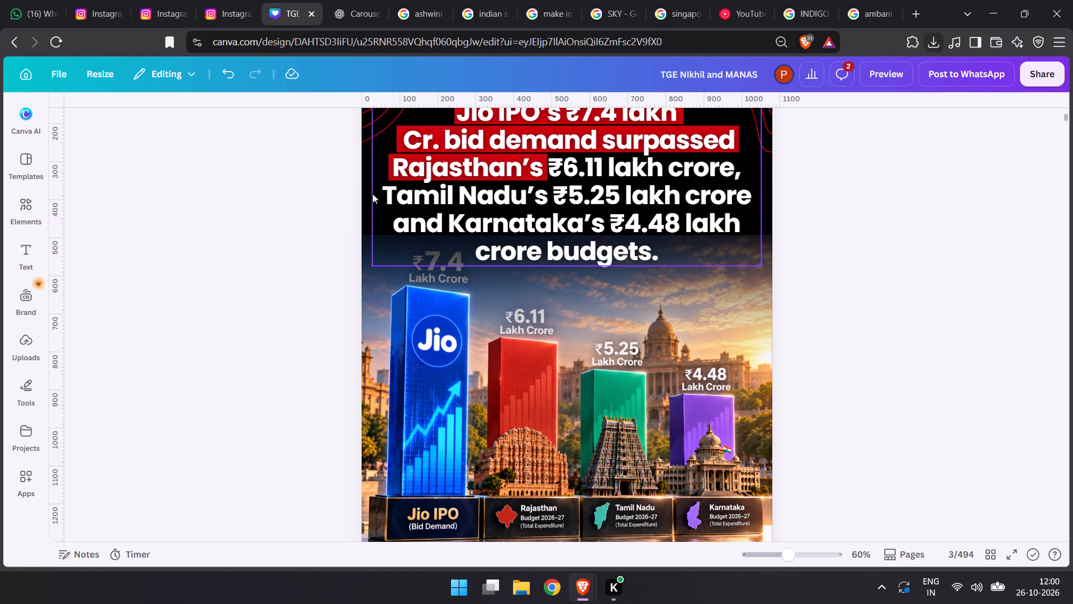
drag(369, 190, 373, 203)
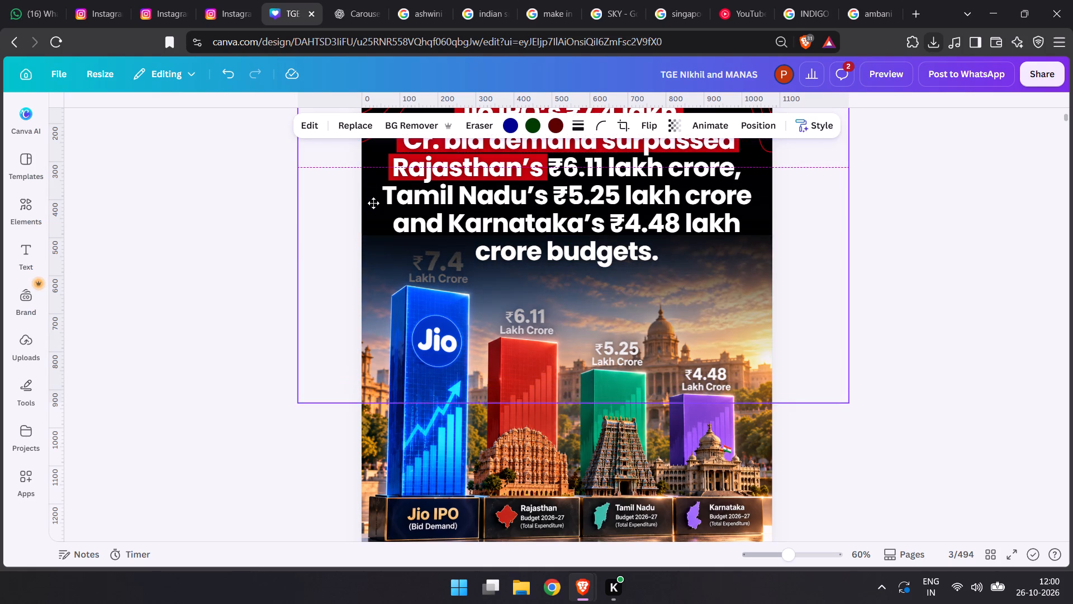
drag(373, 203, 368, 214)
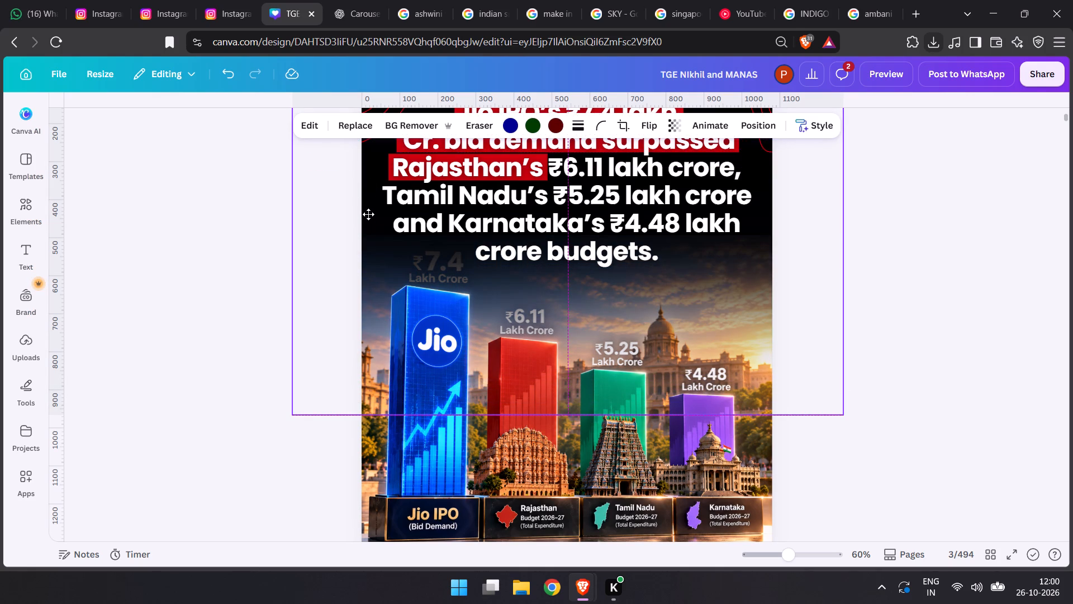
drag(368, 214, 362, 154)
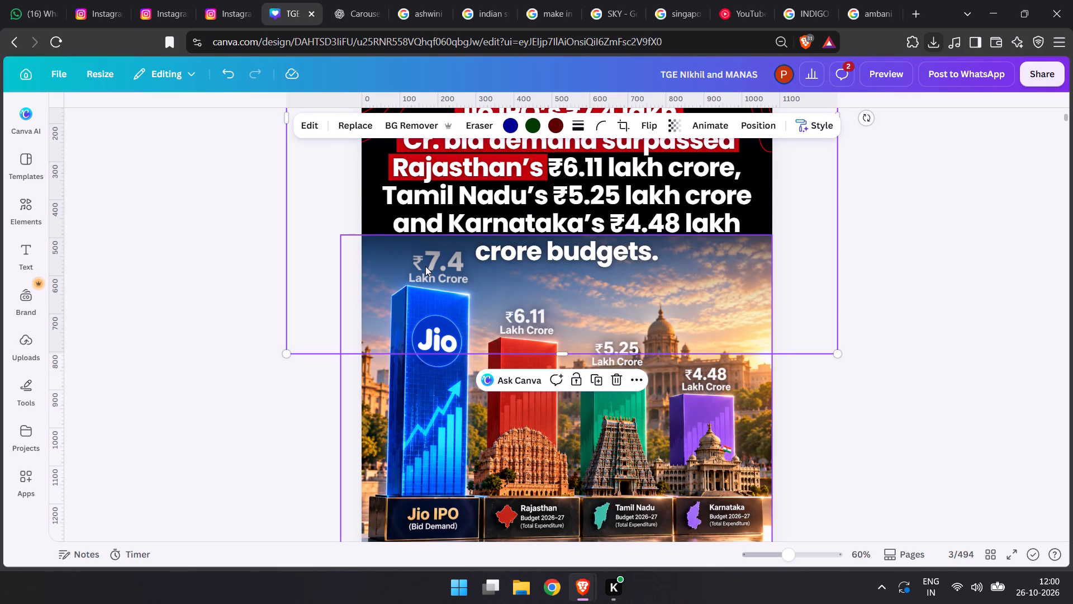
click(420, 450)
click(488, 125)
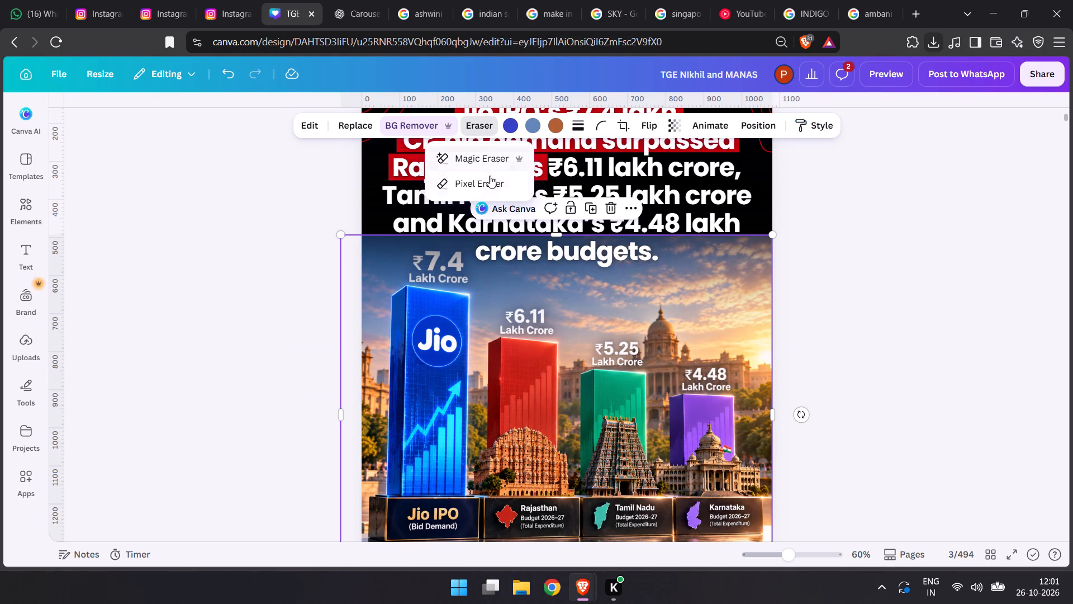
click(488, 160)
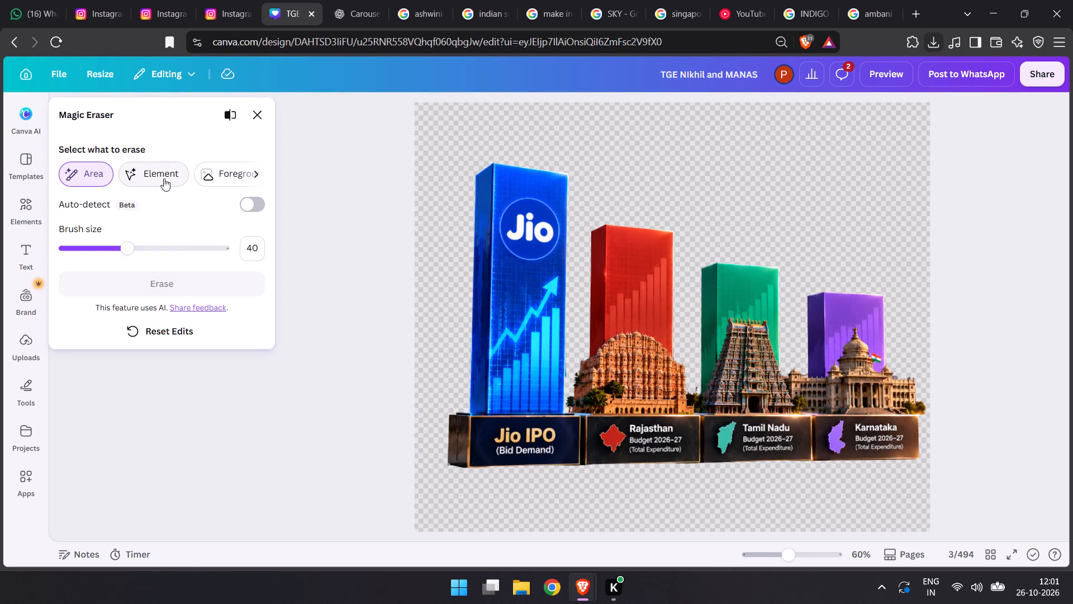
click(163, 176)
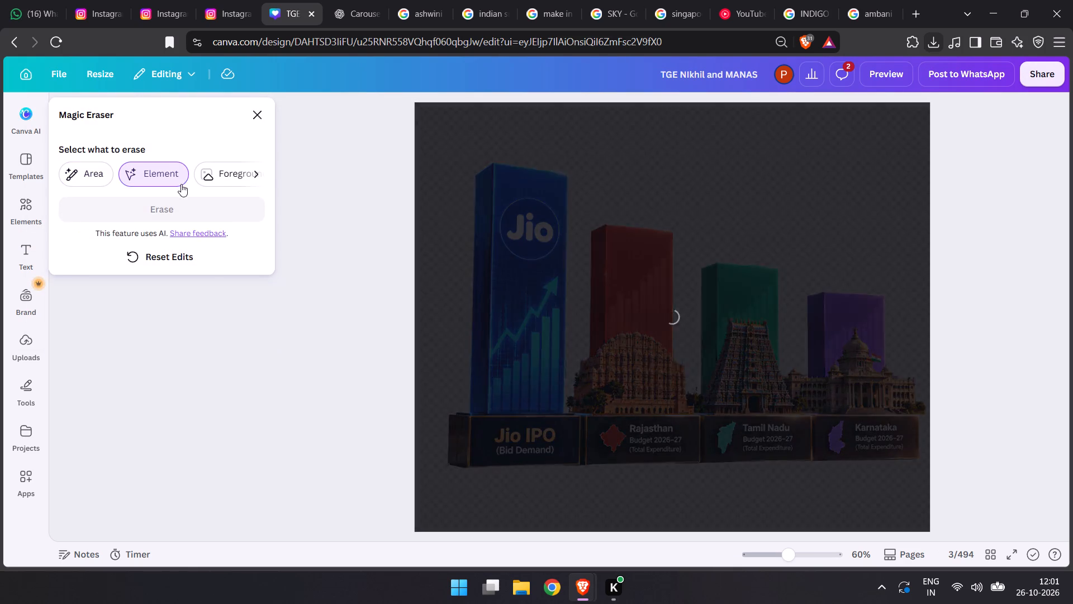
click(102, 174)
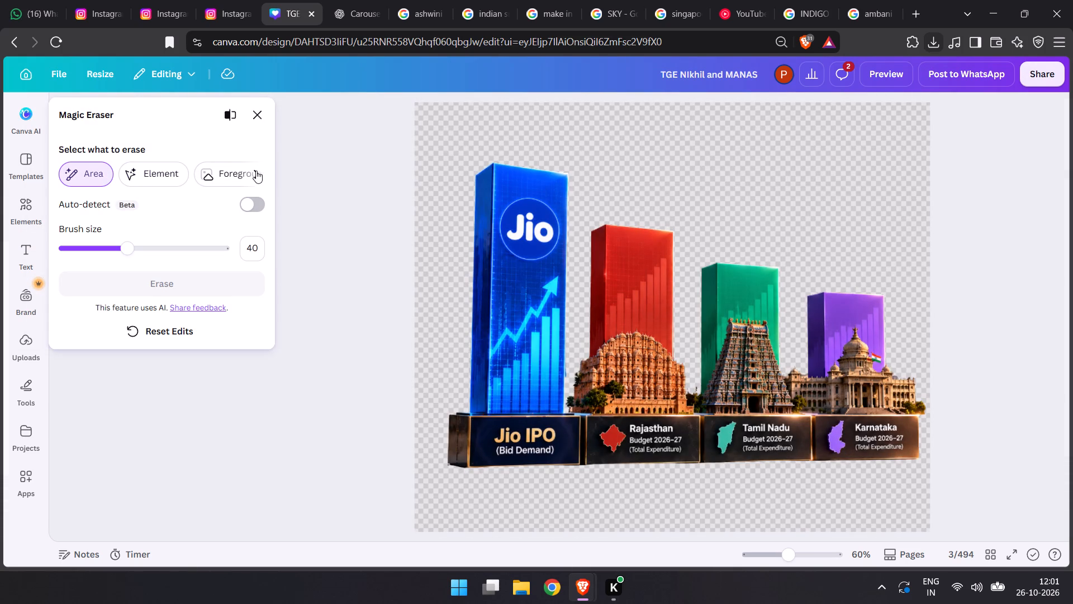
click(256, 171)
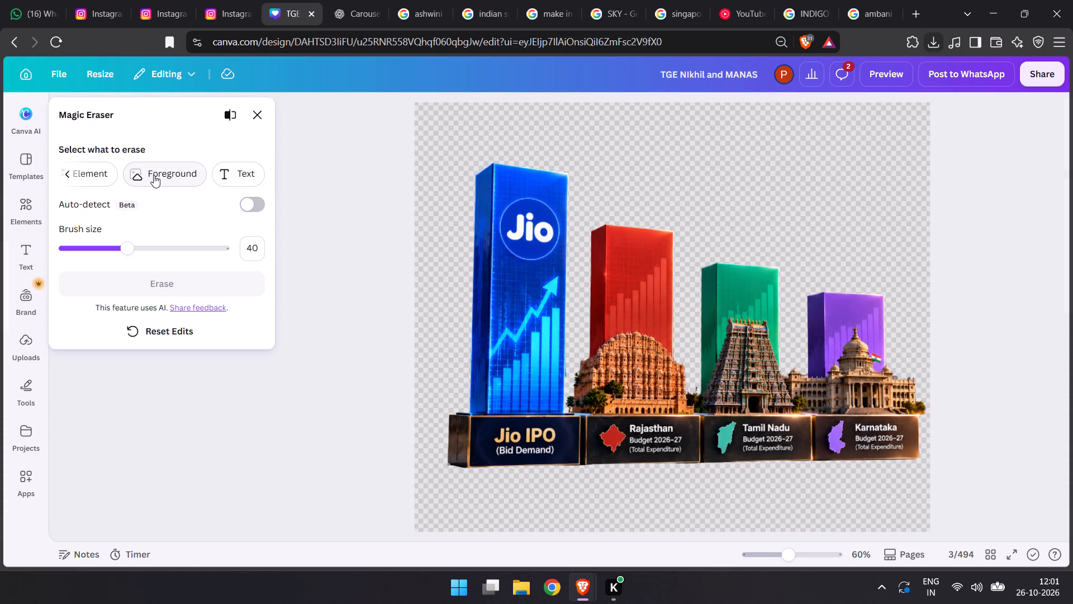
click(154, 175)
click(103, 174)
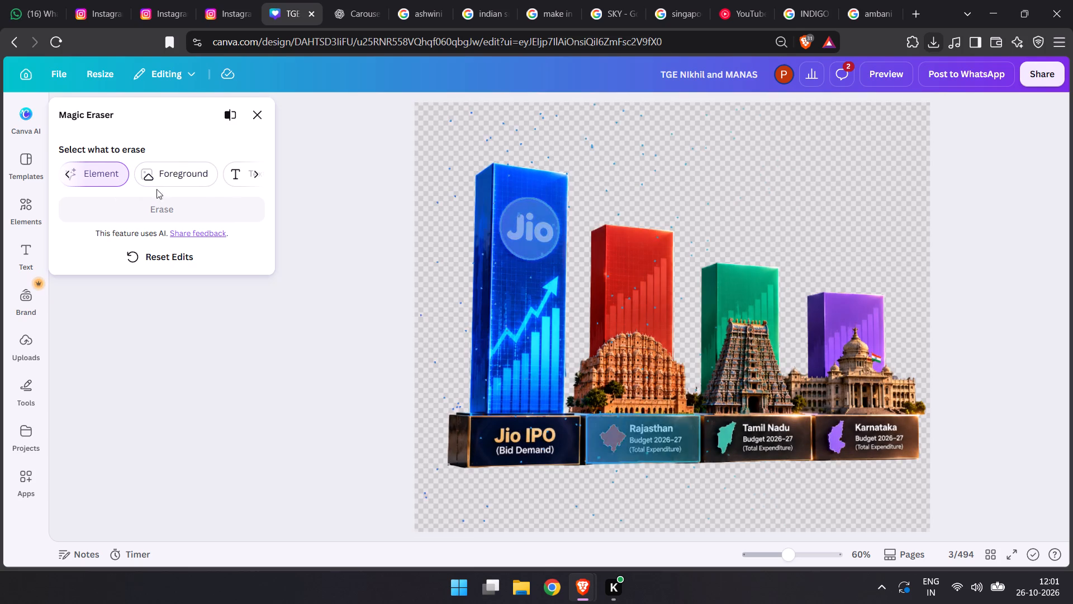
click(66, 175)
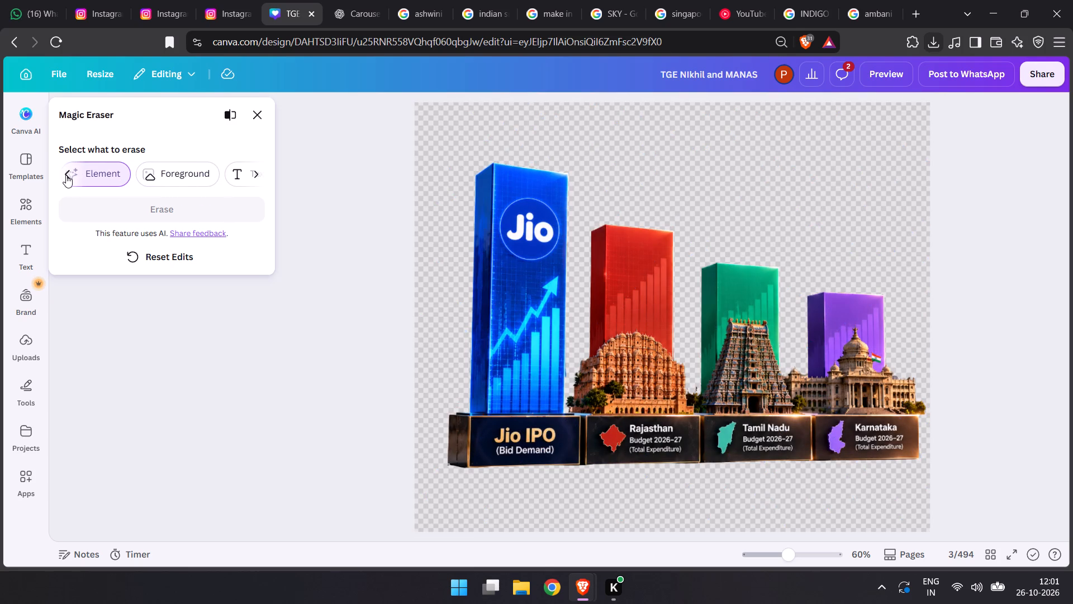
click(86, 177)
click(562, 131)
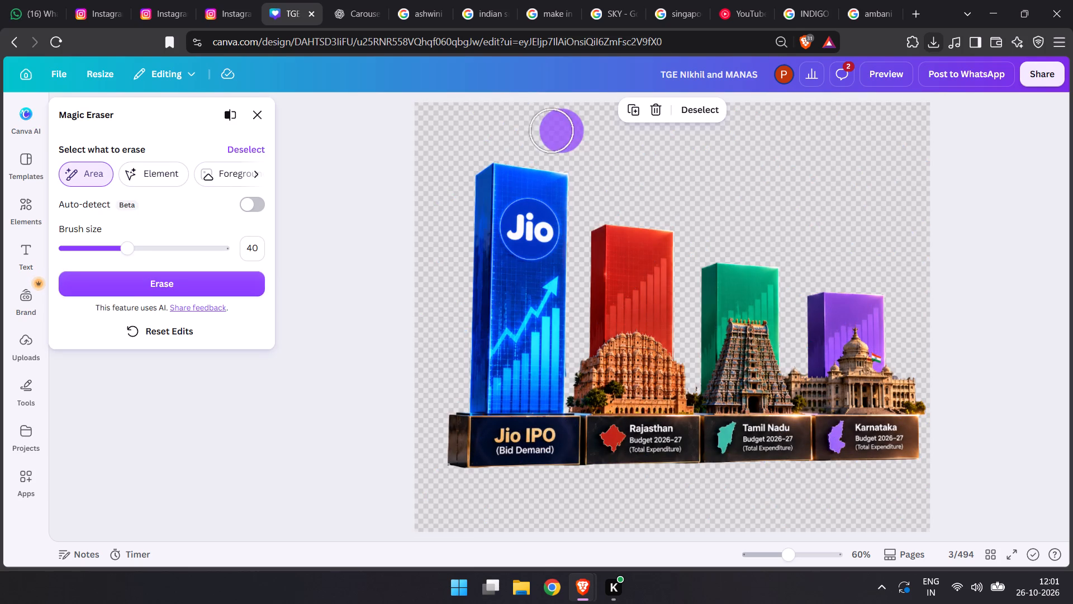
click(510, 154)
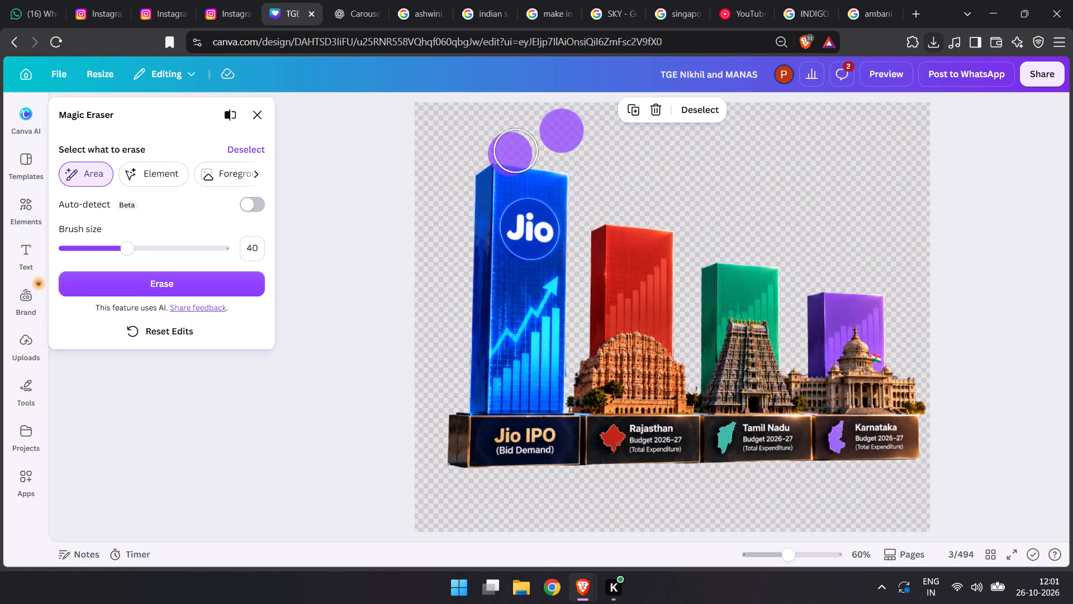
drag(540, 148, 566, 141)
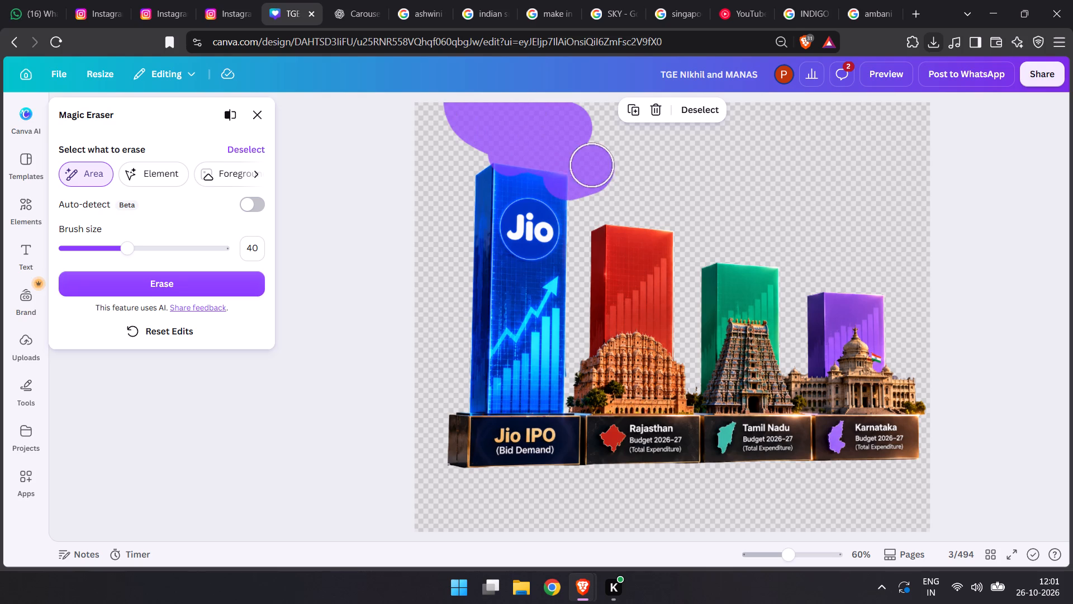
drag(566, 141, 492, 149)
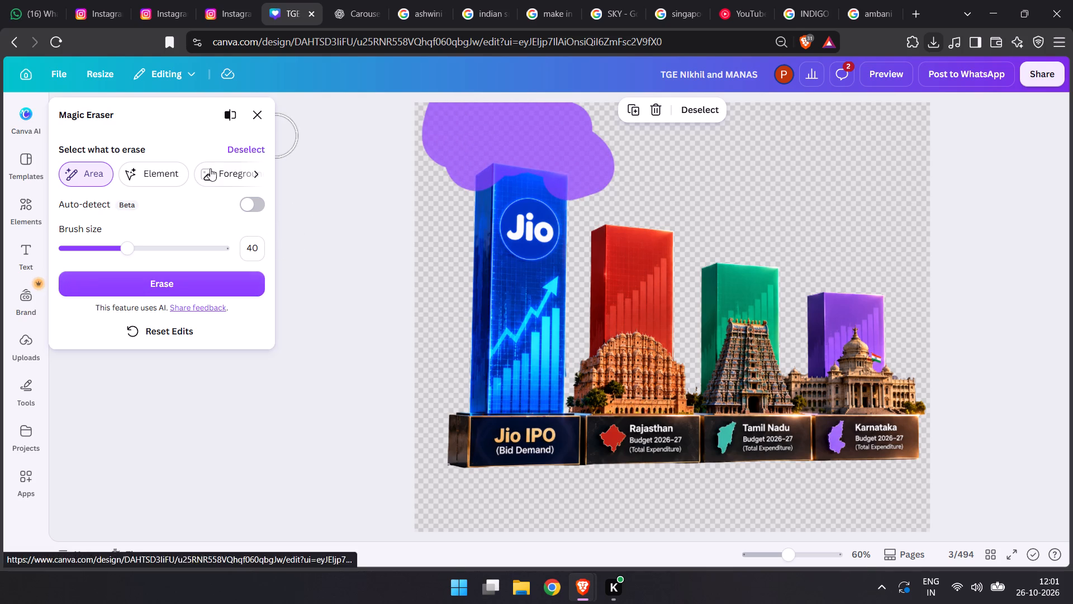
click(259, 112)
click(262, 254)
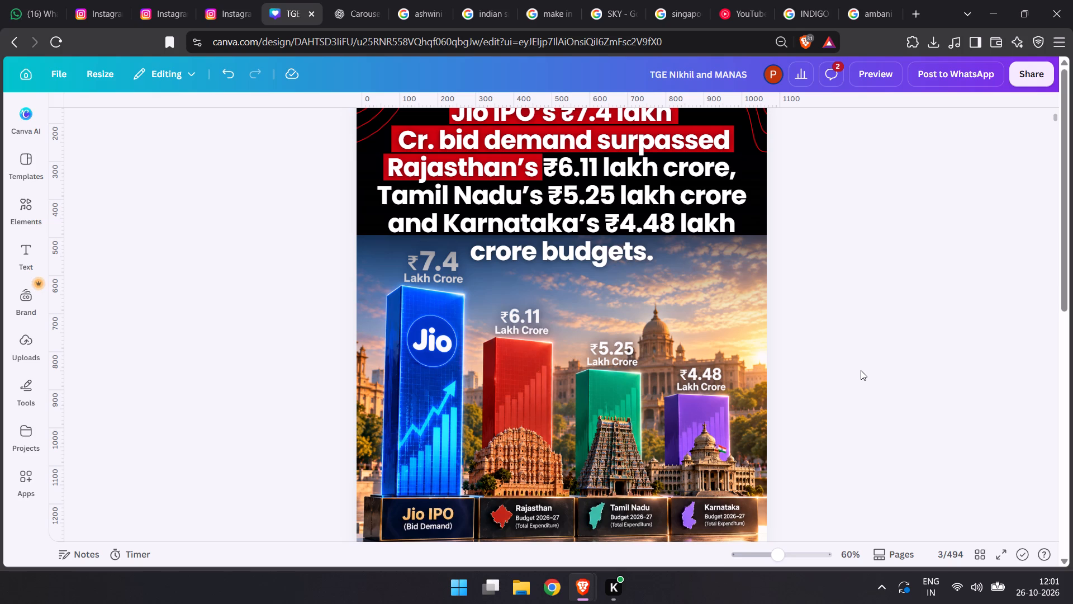
Reduce the page 3 headline's font size to 47.
click(567, 239)
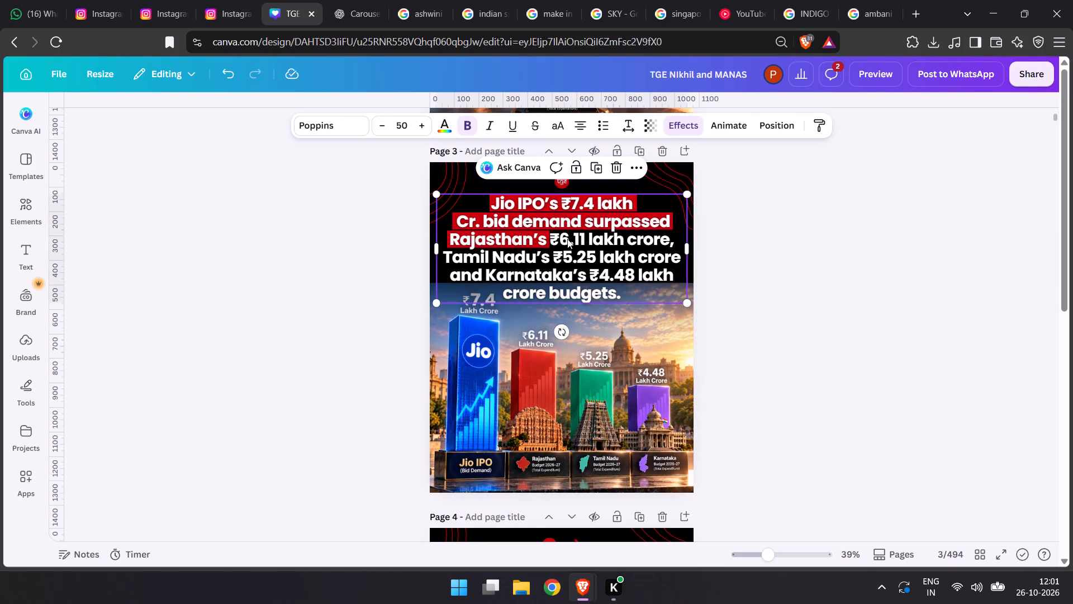
click(379, 135)
double_click(379, 135)
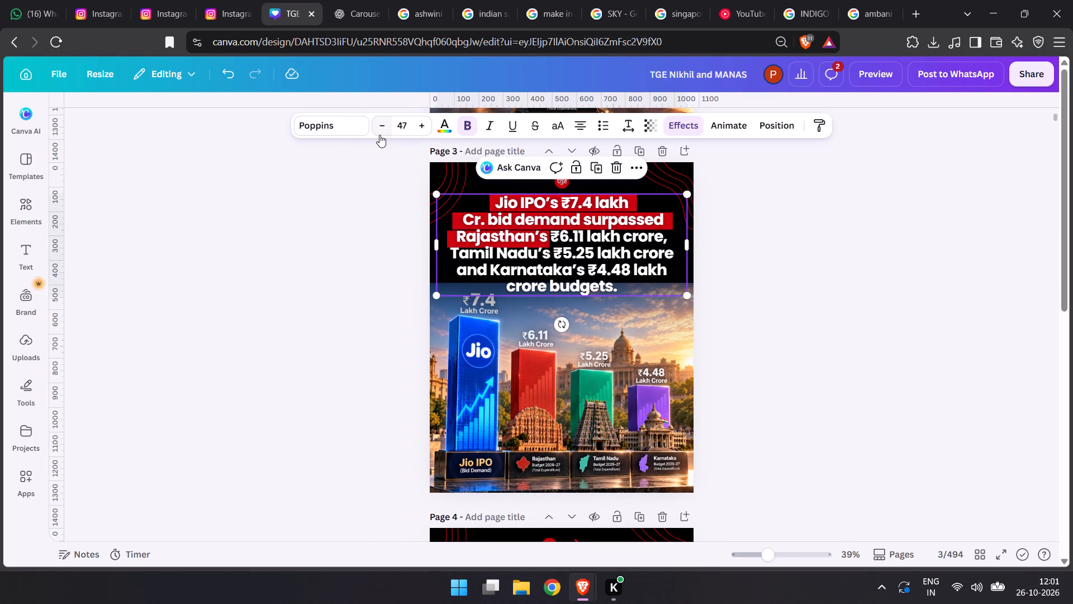
Set the page 3 headline's font size to 45 and break its last line before "crore budgets.".
click(379, 135)
double_click(379, 135)
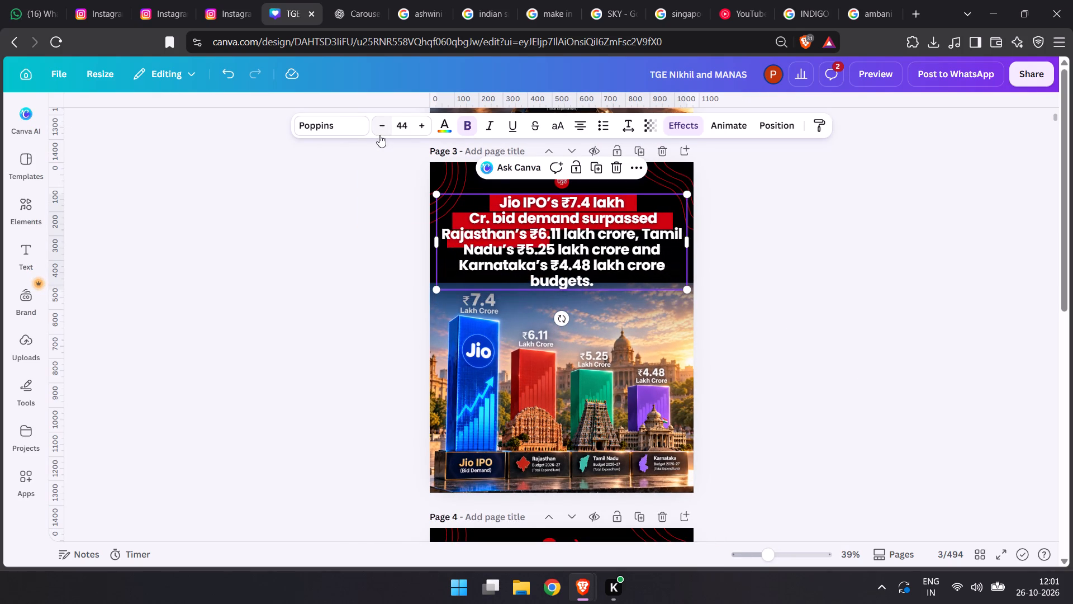
click(423, 130)
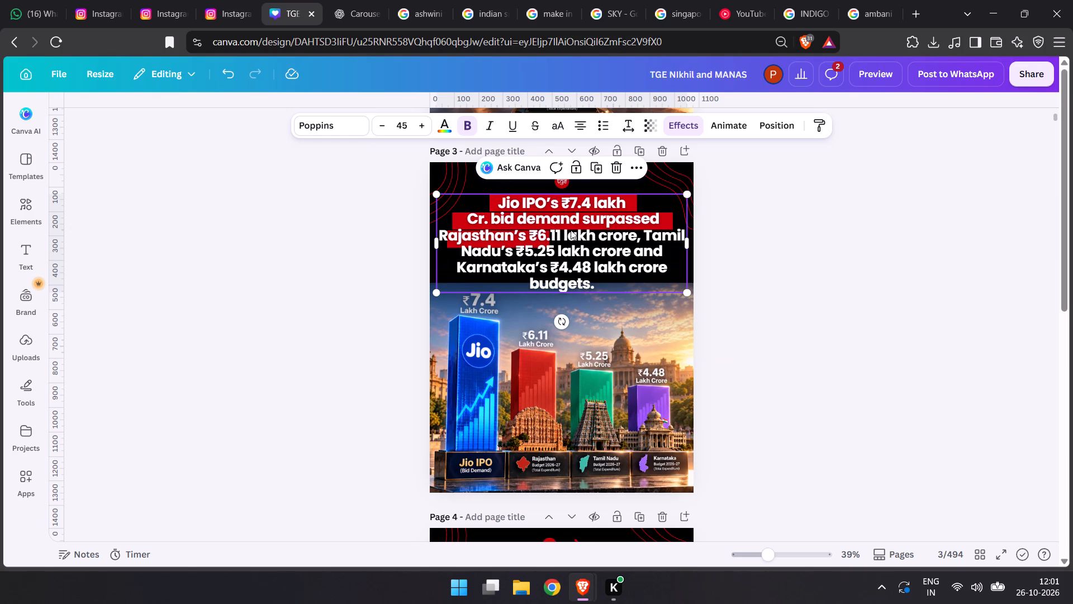
click(630, 262)
key(Return)
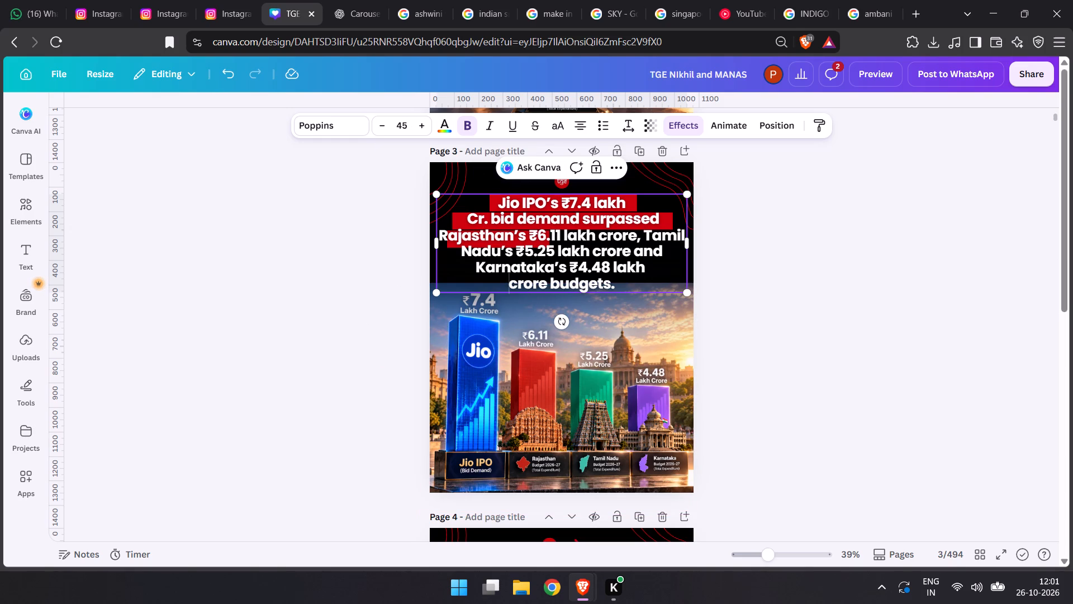
Set the height of the red highlight for "Rajasthan's" in the page 3 headline to 65 px.
click(765, 127)
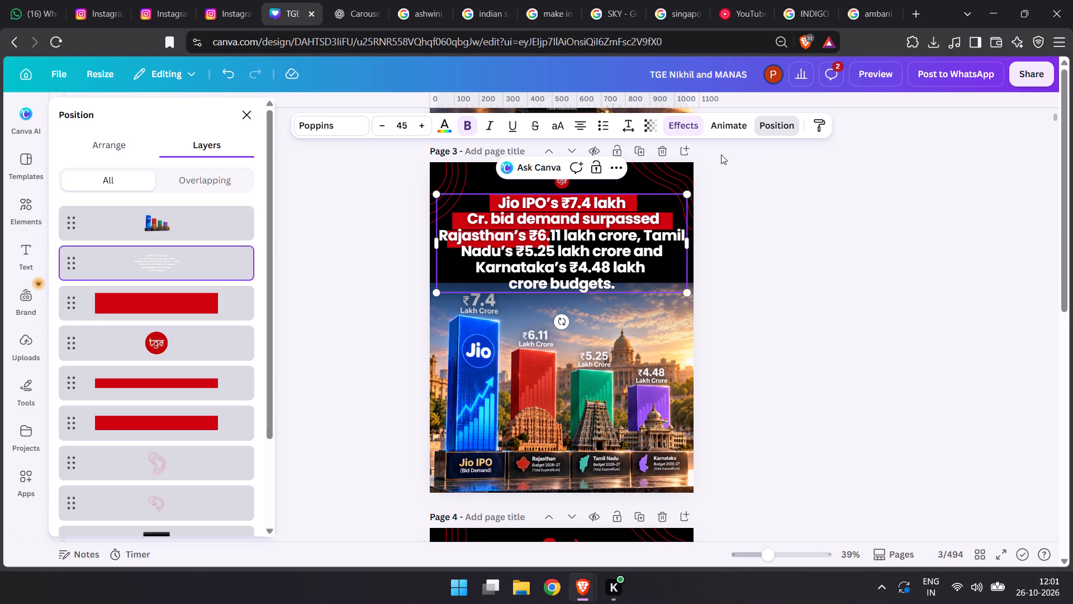
click(183, 316)
click(141, 139)
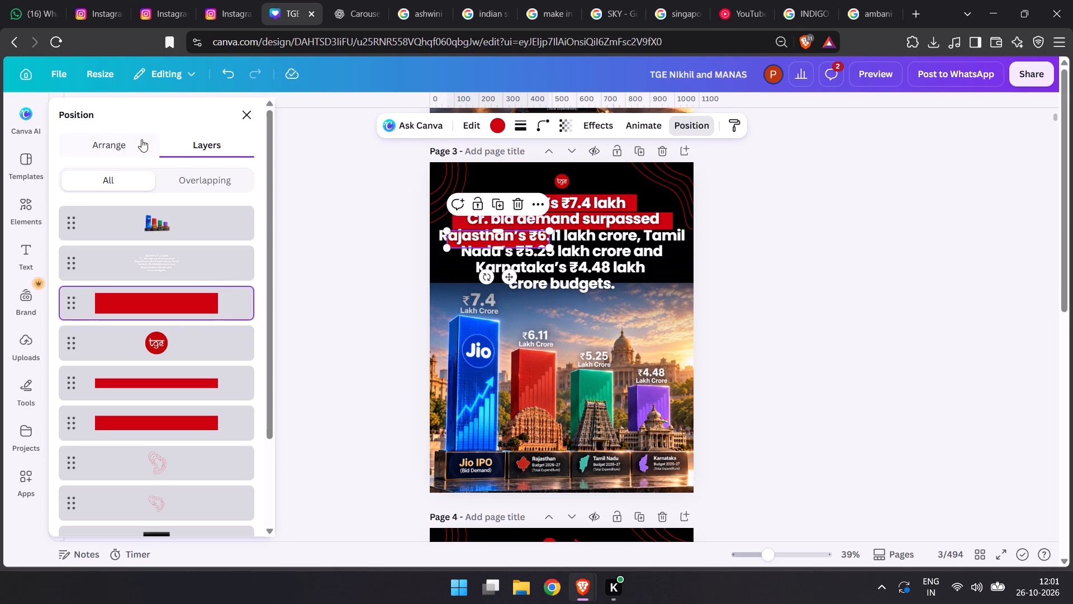
click(162, 395)
key(BackSpace)
key(BackSpace)
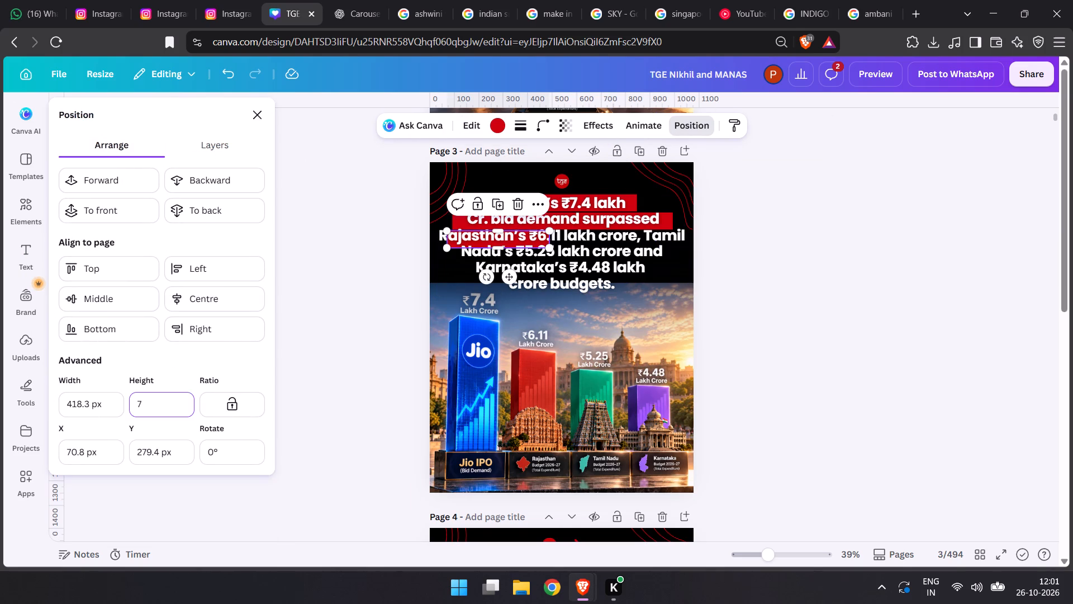
text(65)
key(Return)
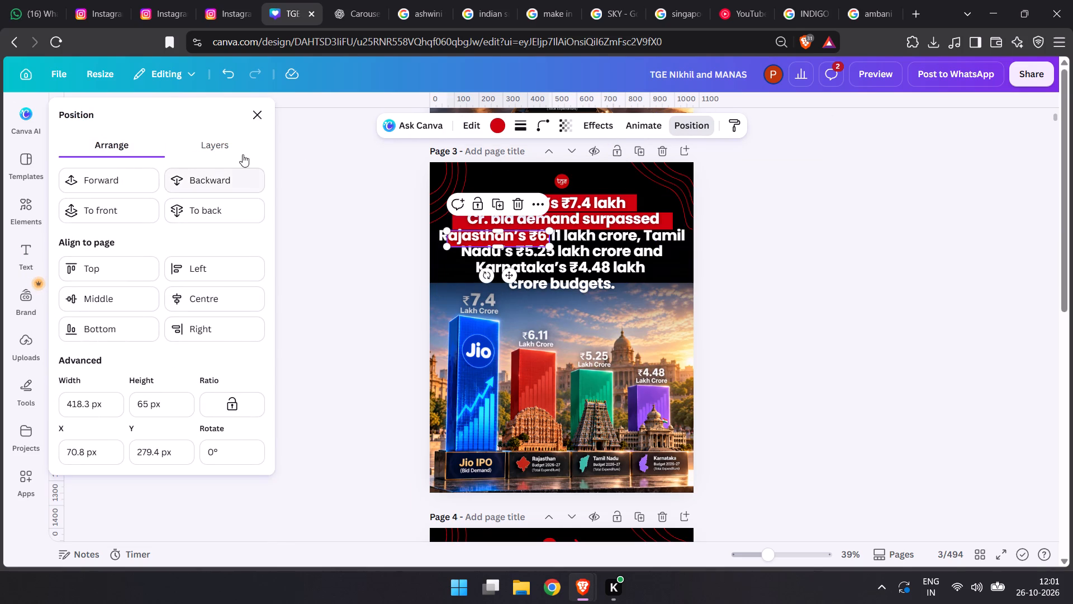
Set the height of the red highlight behind "Cr. bid demand surpassed" to 65 px.
click(245, 146)
click(172, 397)
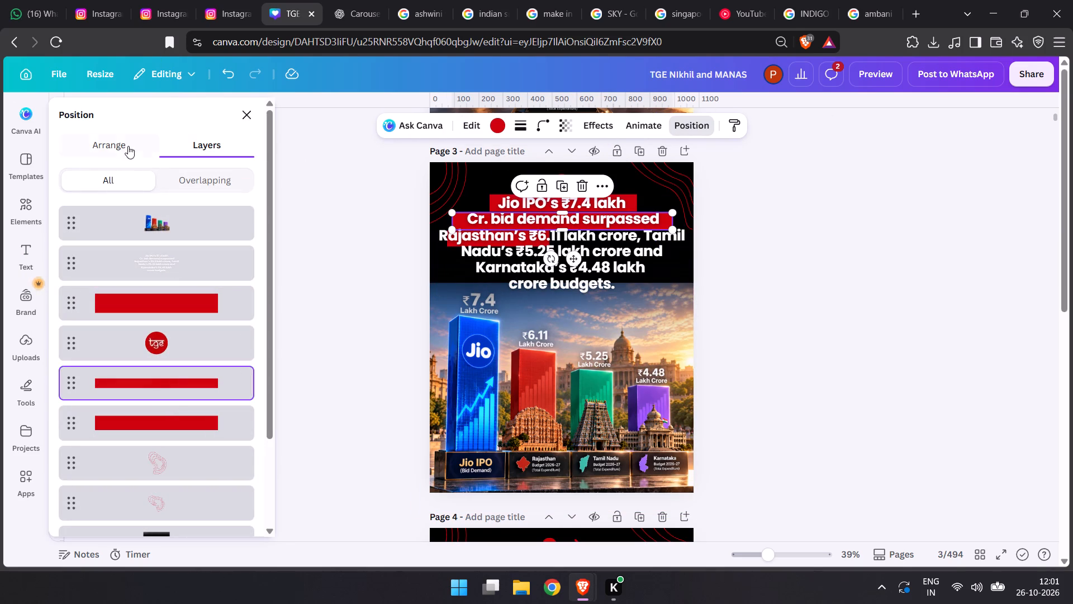
click(128, 147)
click(163, 409)
key(BackSpace)
key(BackSpace)
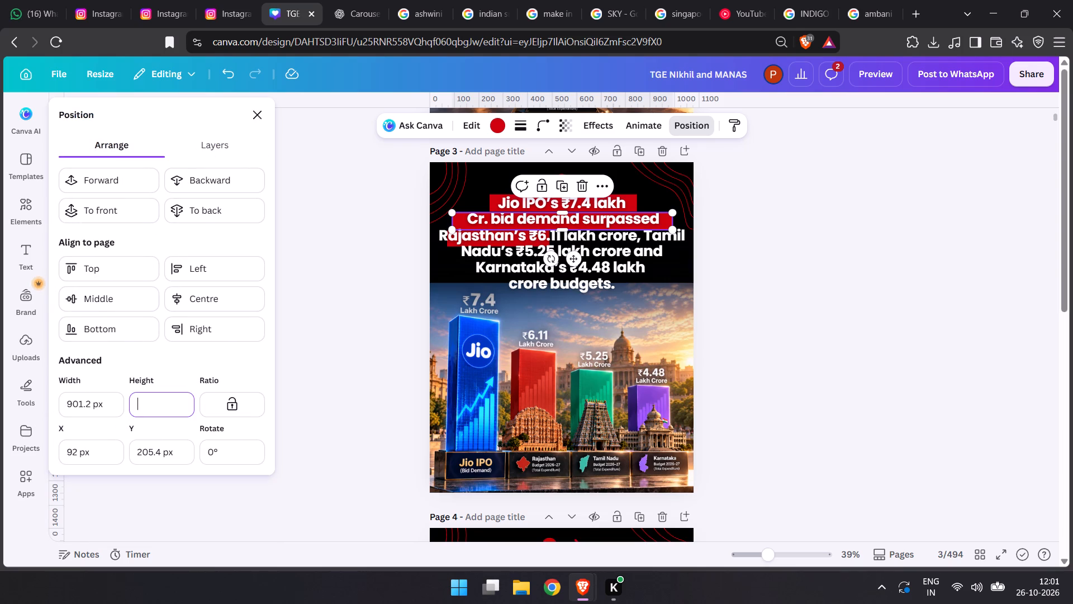
text(65)
key(Return)
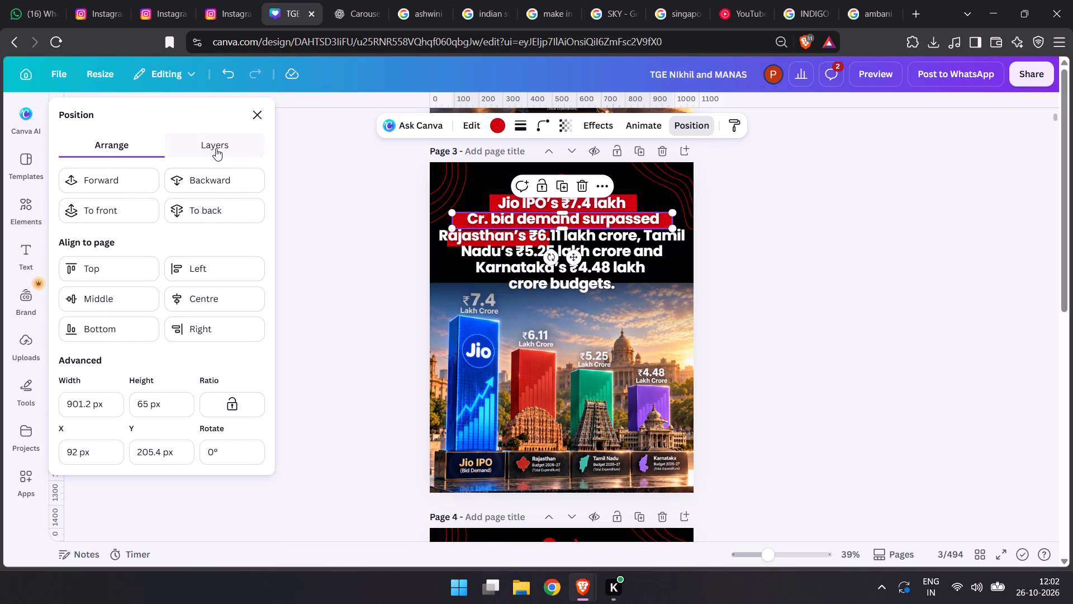
Set the height of the red highlight behind "Jio IPO's ₹7.4 lakh" to 65 px.
click(216, 148)
click(158, 423)
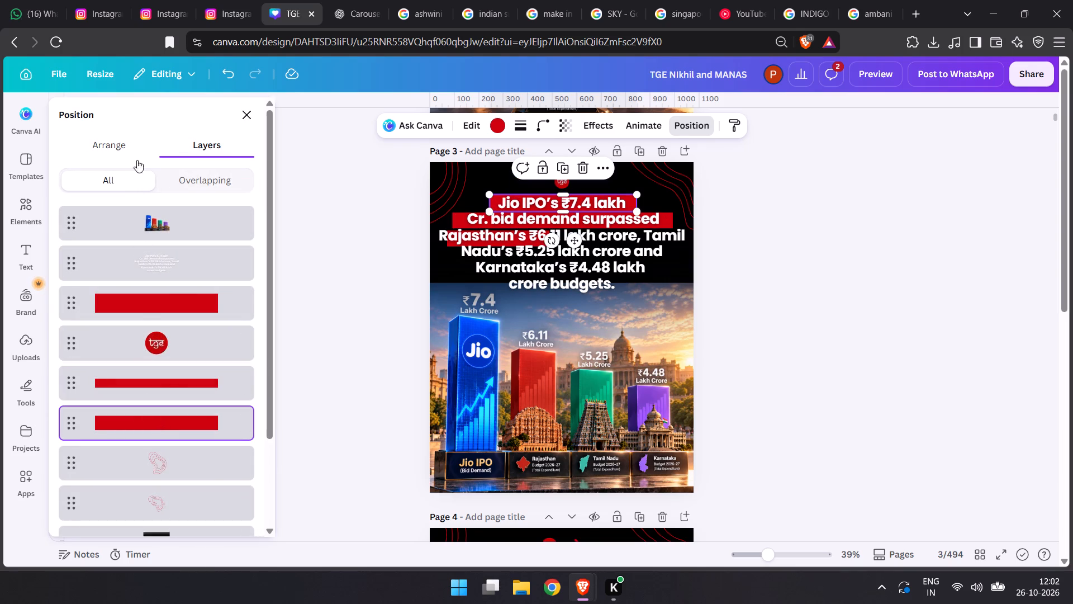
click(133, 148)
click(166, 396)
key(BackSpace)
key(BackSpace)
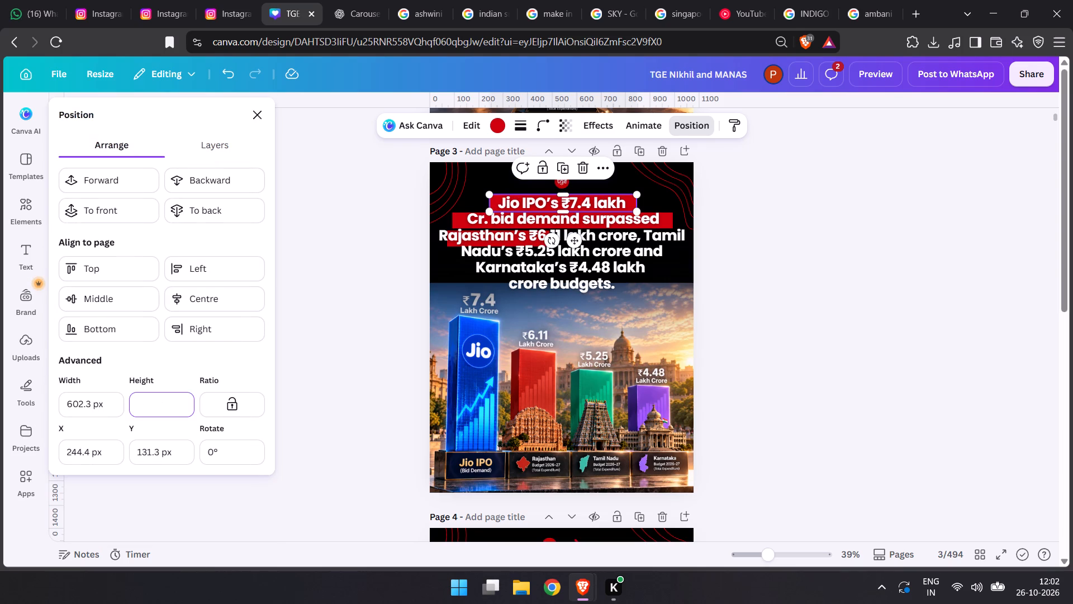
text(65)
key(Return)
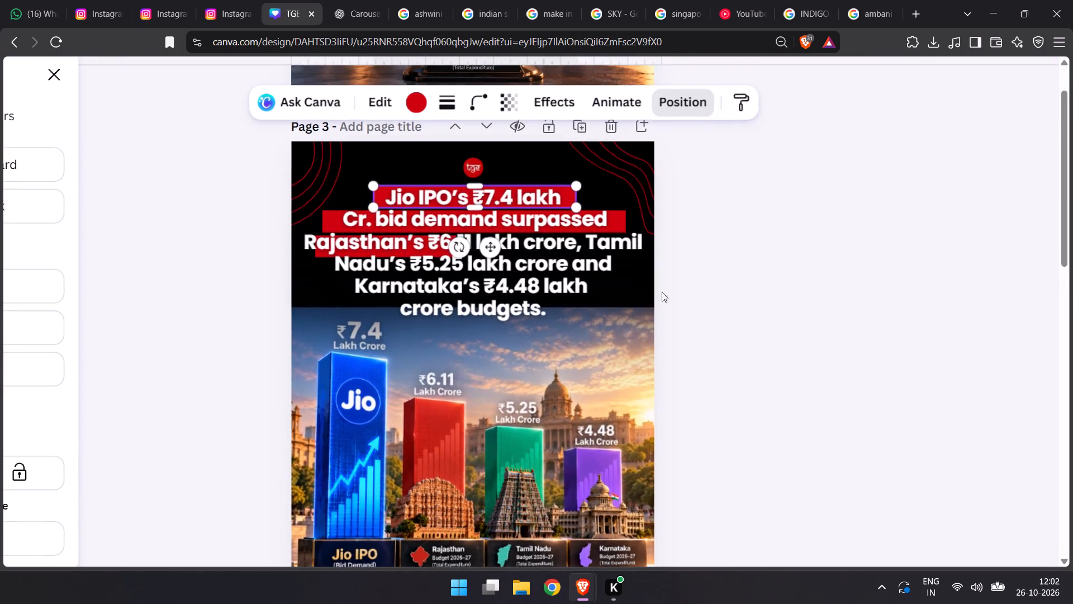
Shift the red highlight behind "Cr. bid demand surpassed" slightly down so it lines up with its text line.
scroll(642, 289, up, 2)
scroll(616, 293, down, 3)
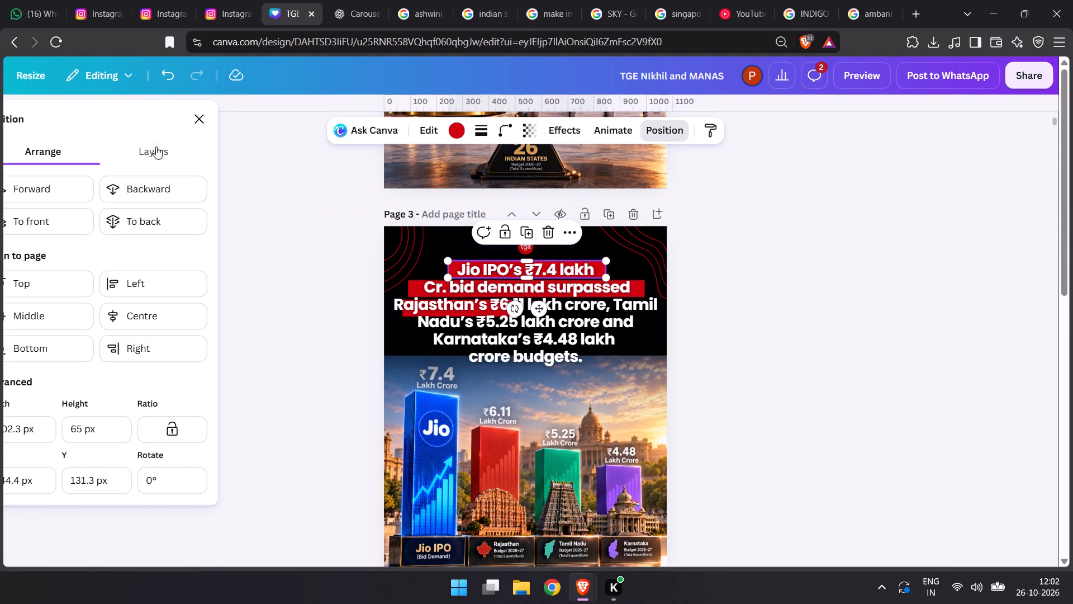
click(156, 147)
click(115, 329)
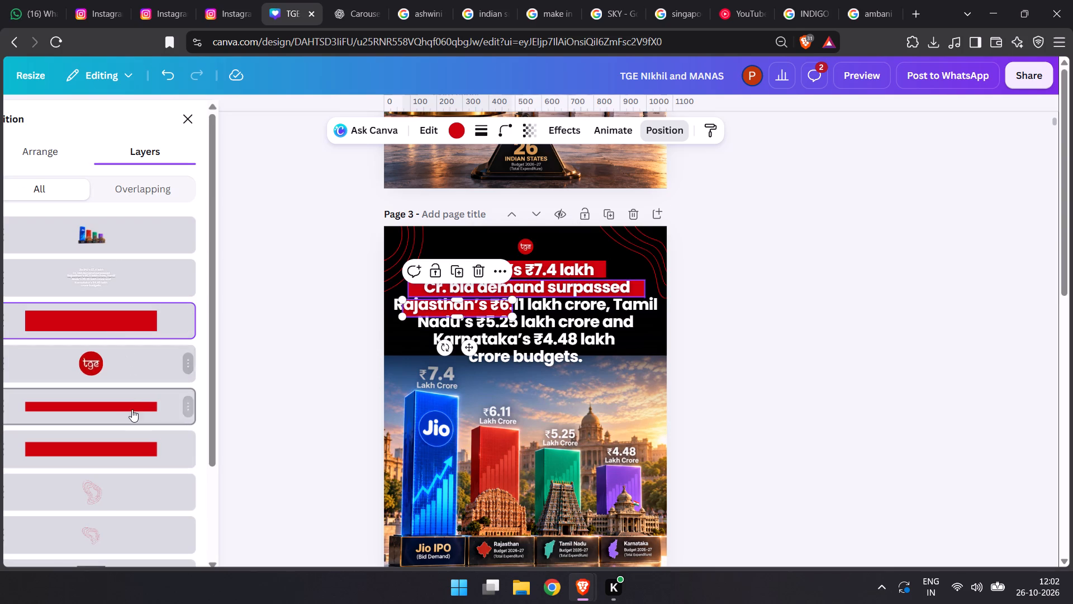
click(135, 417)
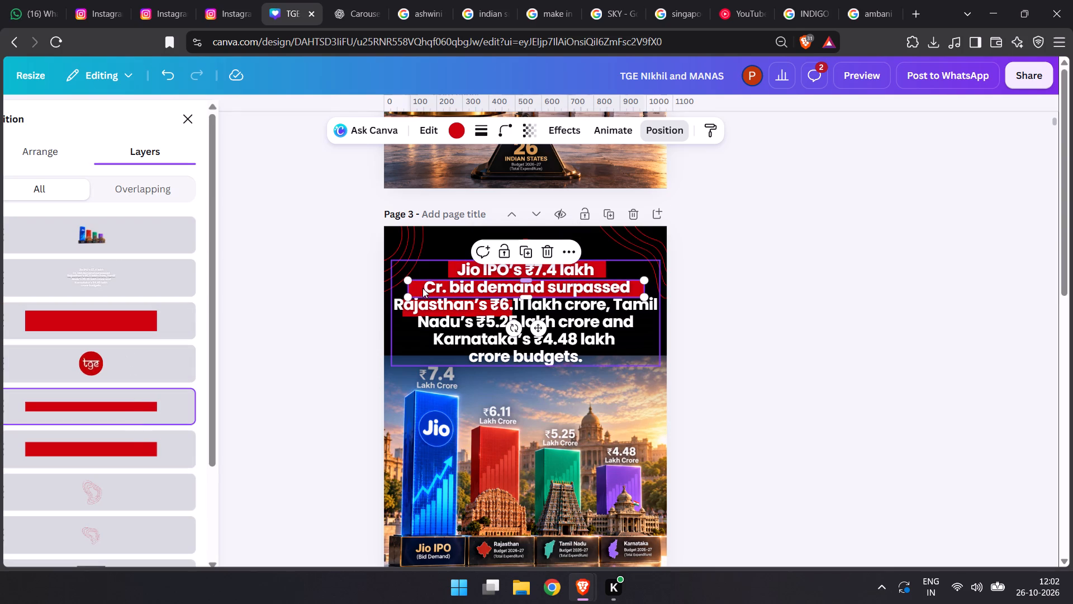
click(421, 289)
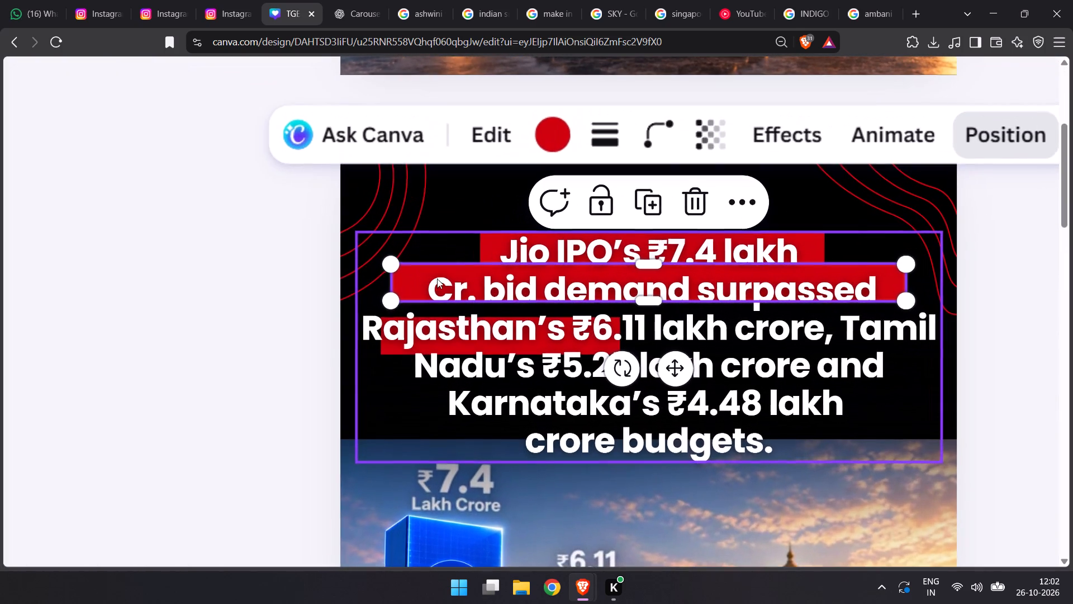
drag(464, 271, 464, 277)
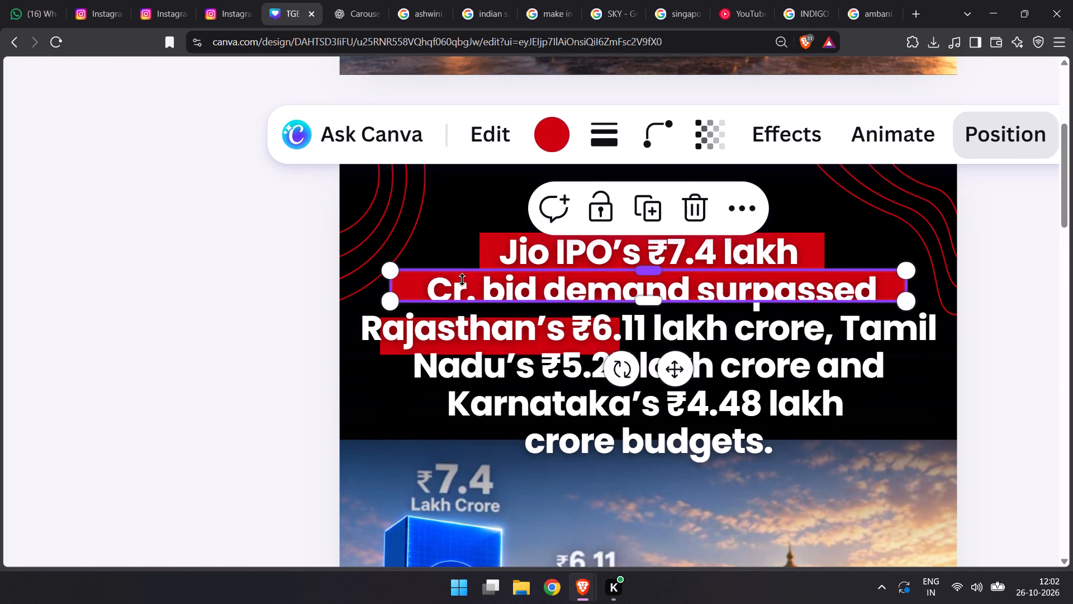
key(ctrl+z)
drag(477, 276, 476, 283)
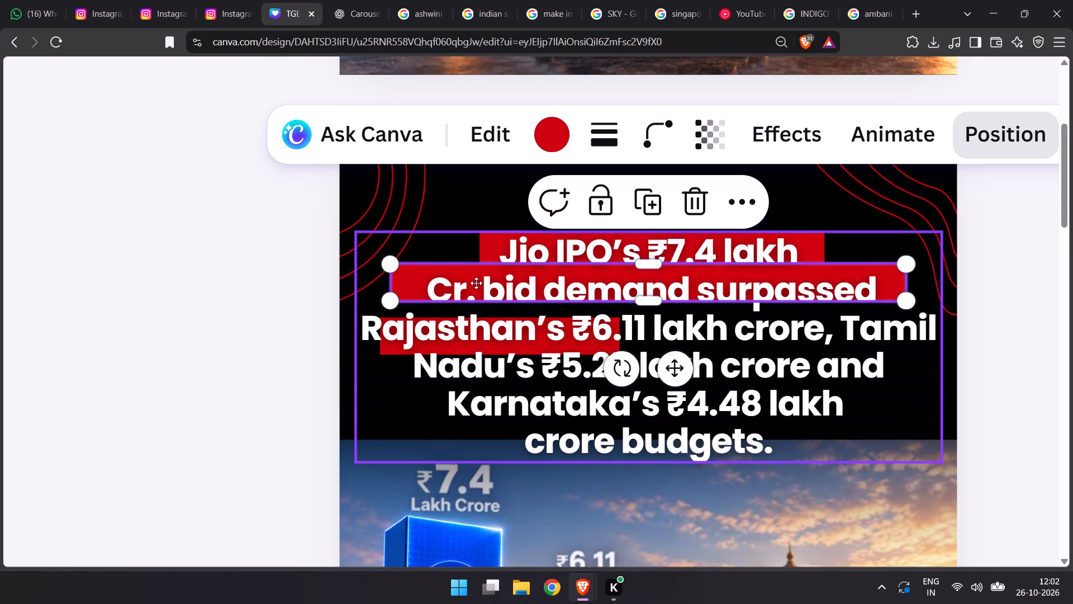
drag(476, 283, 476, 286)
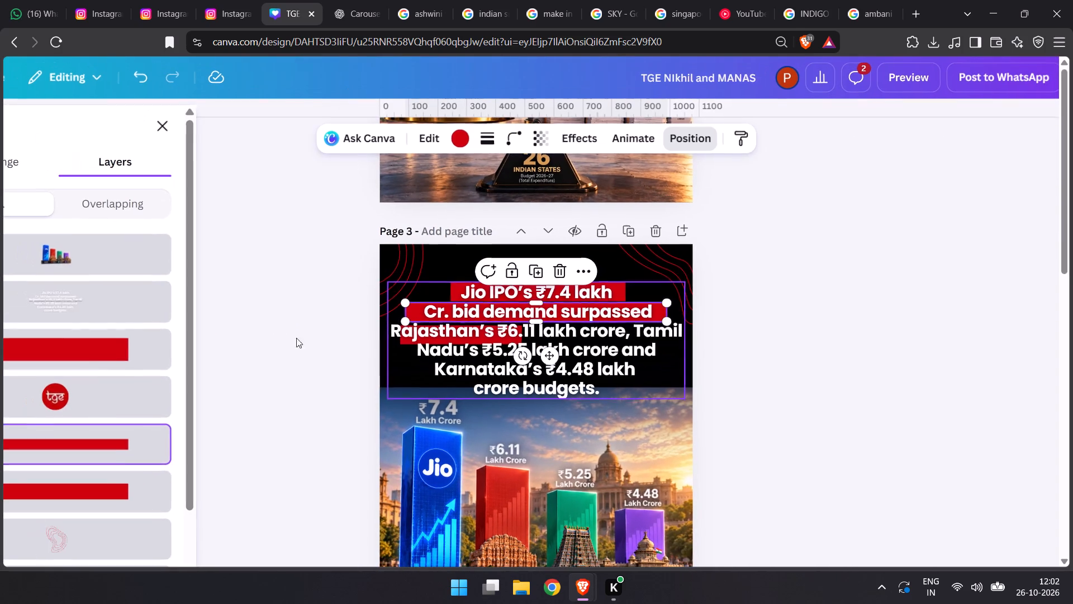
Move the third red highlight up and left so it sits behind "Rajasthan's" and ends before ₹6.11.
click(60, 336)
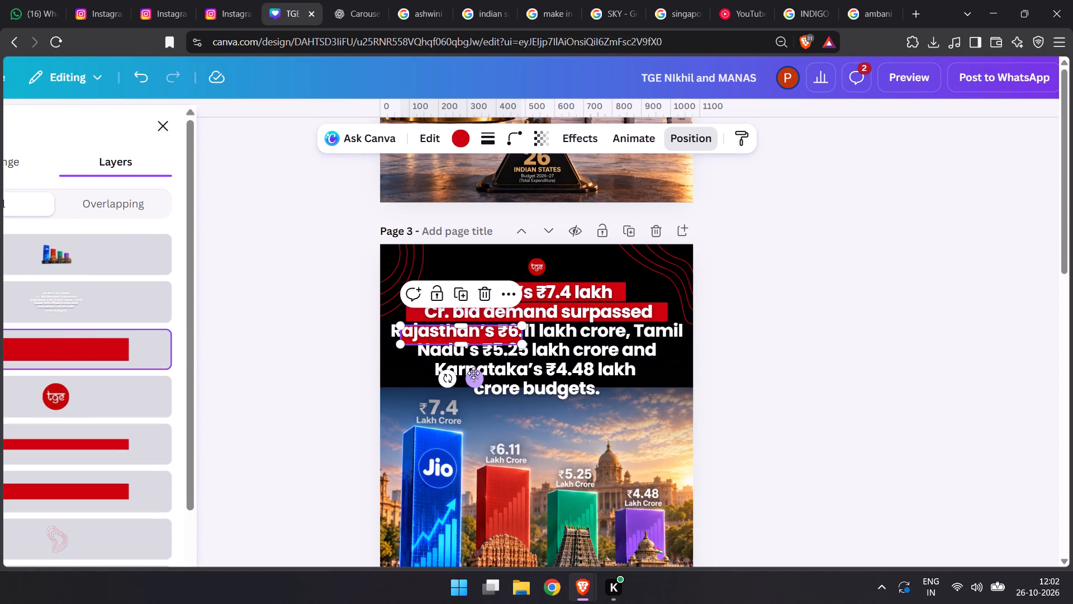
drag(474, 379, 468, 374)
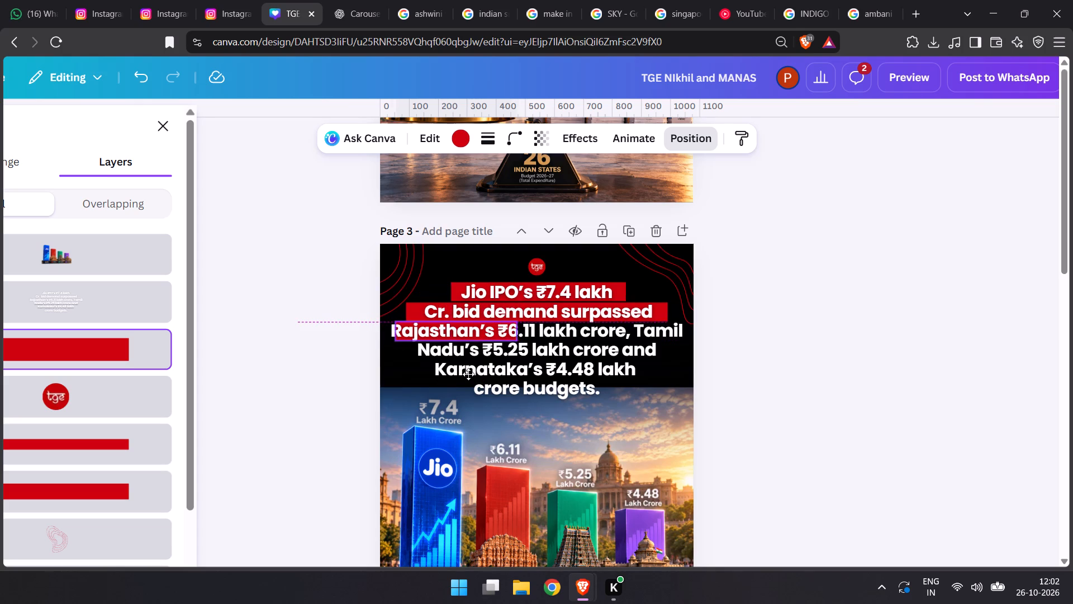
drag(468, 374, 448, 374)
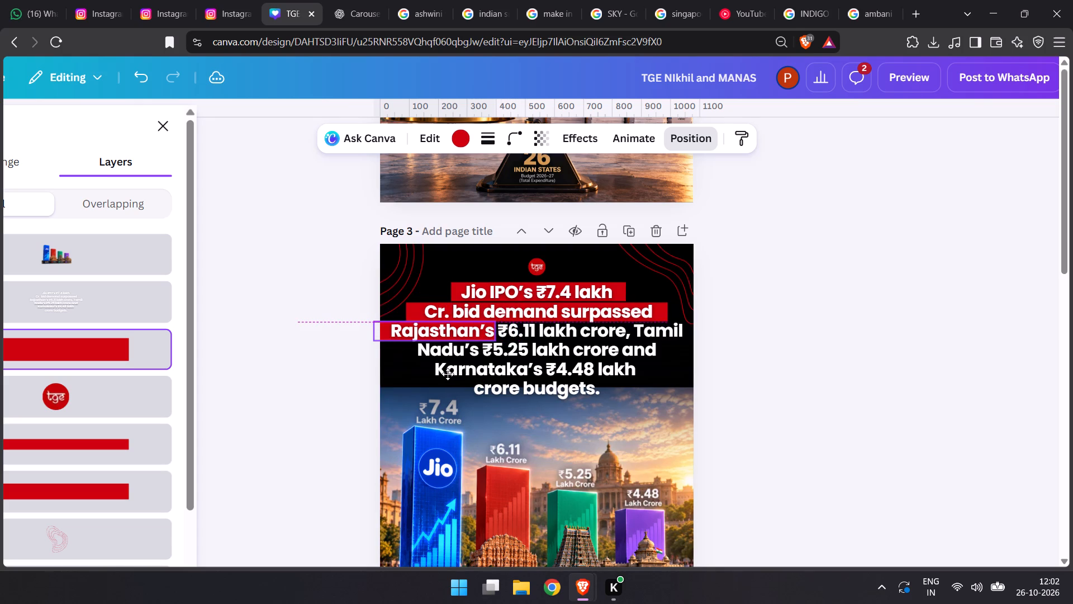
drag(448, 374, 448, 374)
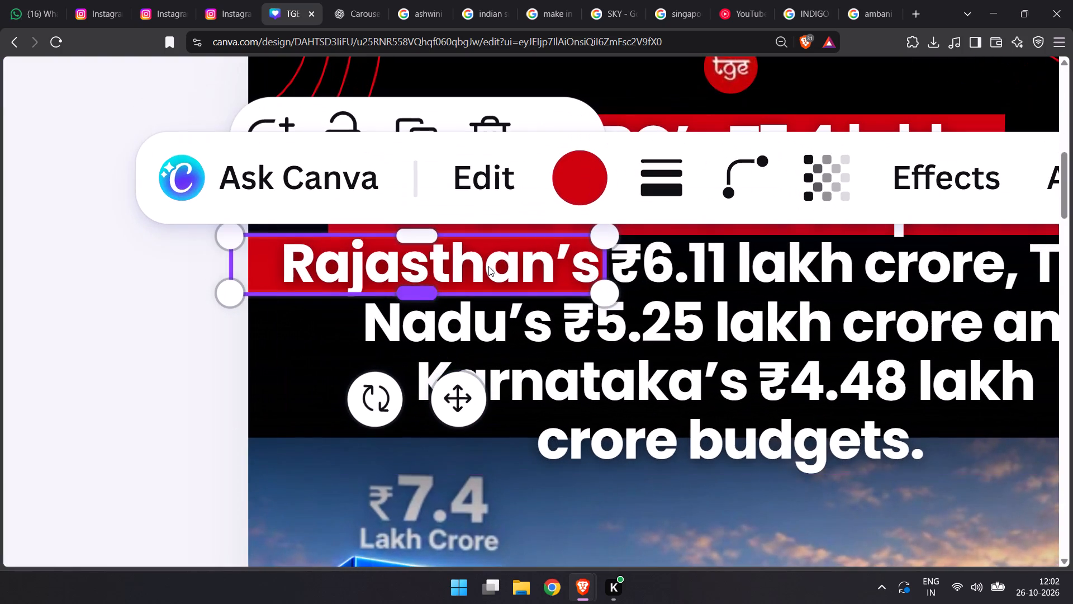
drag(491, 249, 490, 257)
drag(270, 254, 272, 261)
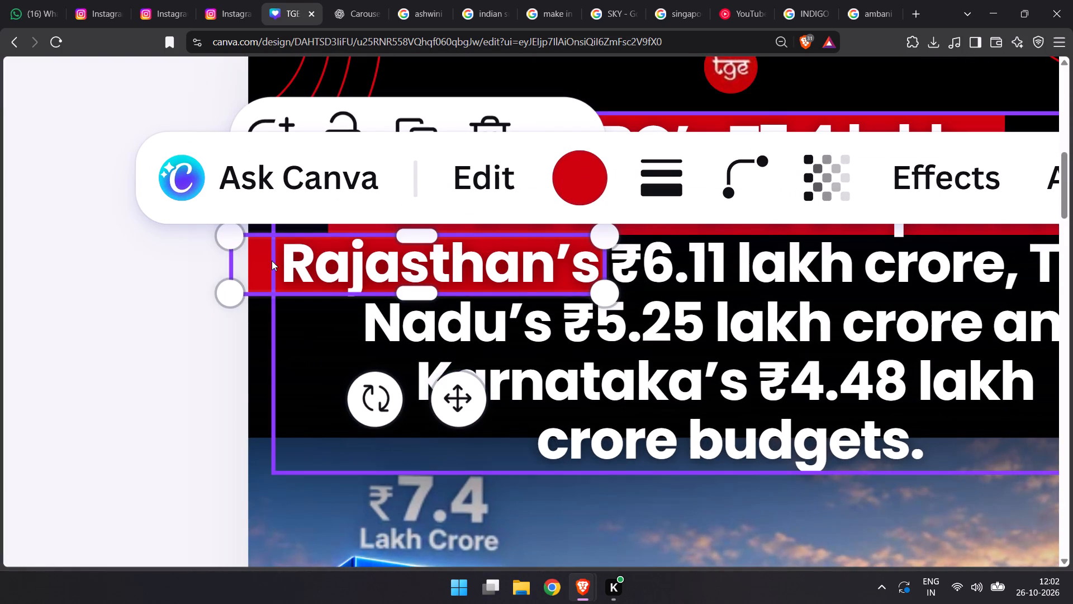
drag(272, 261, 272, 264)
Shorten the "Rajasthan's" highlight from its left end so it starts just before the word.
drag(238, 268, 288, 272)
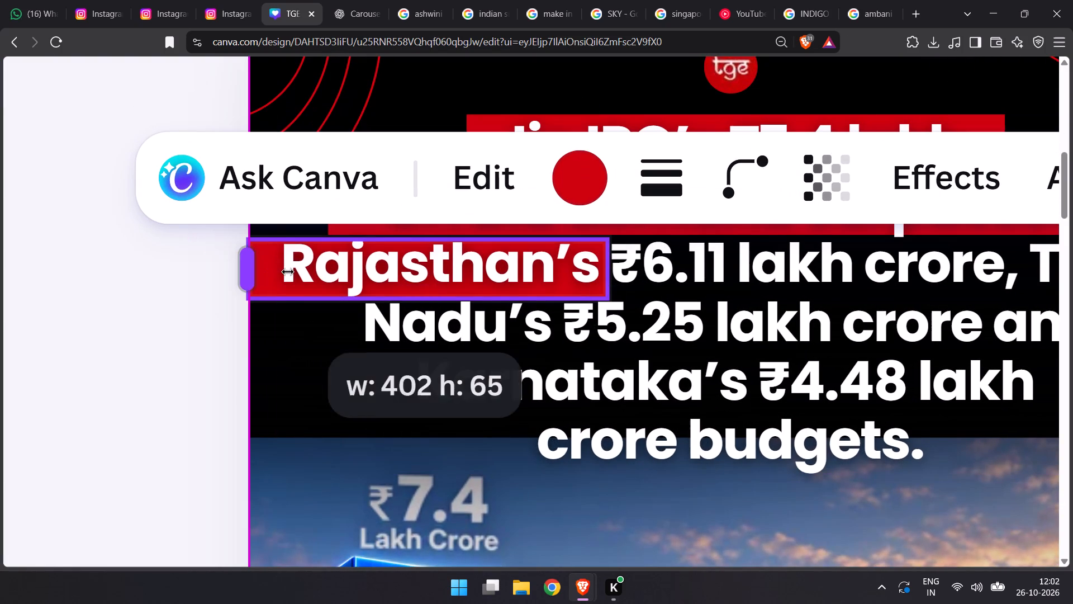
drag(288, 272, 289, 273)
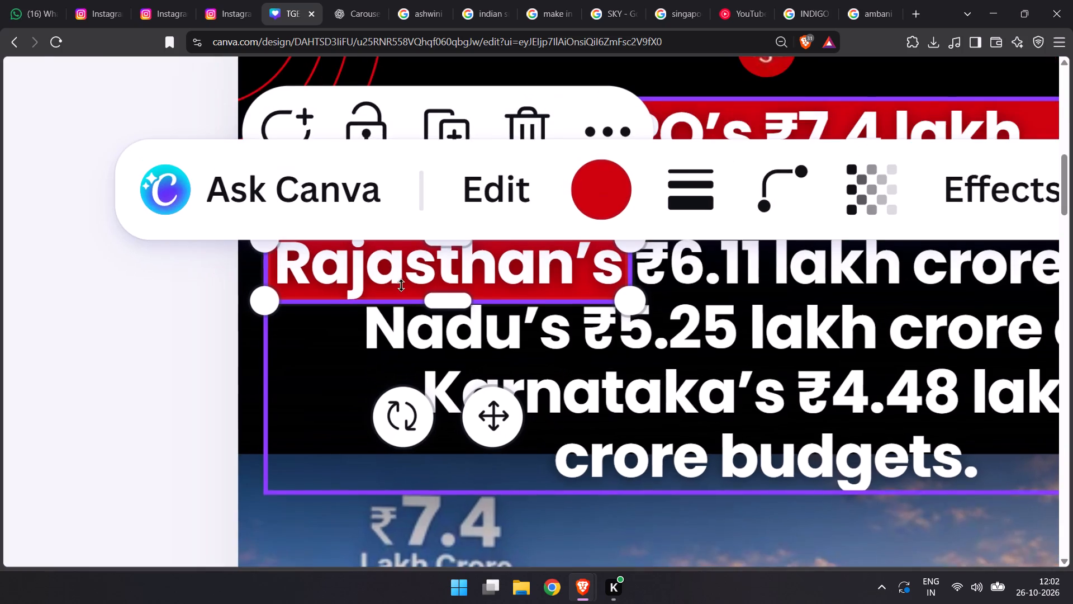
Narrow the red highlight behind "Cr. bid demand surpassed" from both ends so it fits the text closely.
scroll(404, 287, up, 3)
scroll(432, 388, down, 2)
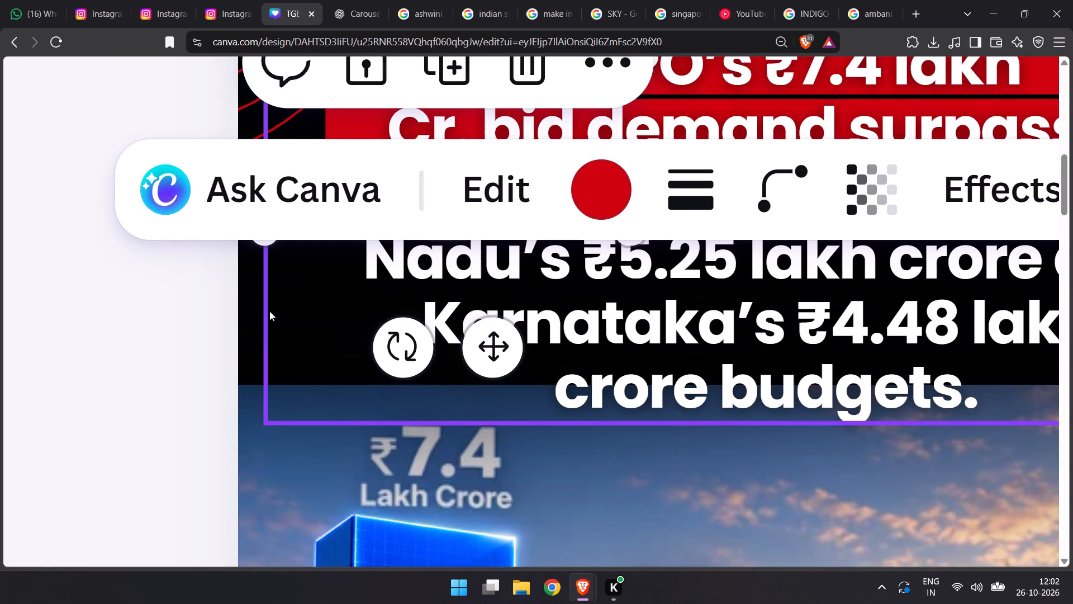
scroll(269, 311, up, 2)
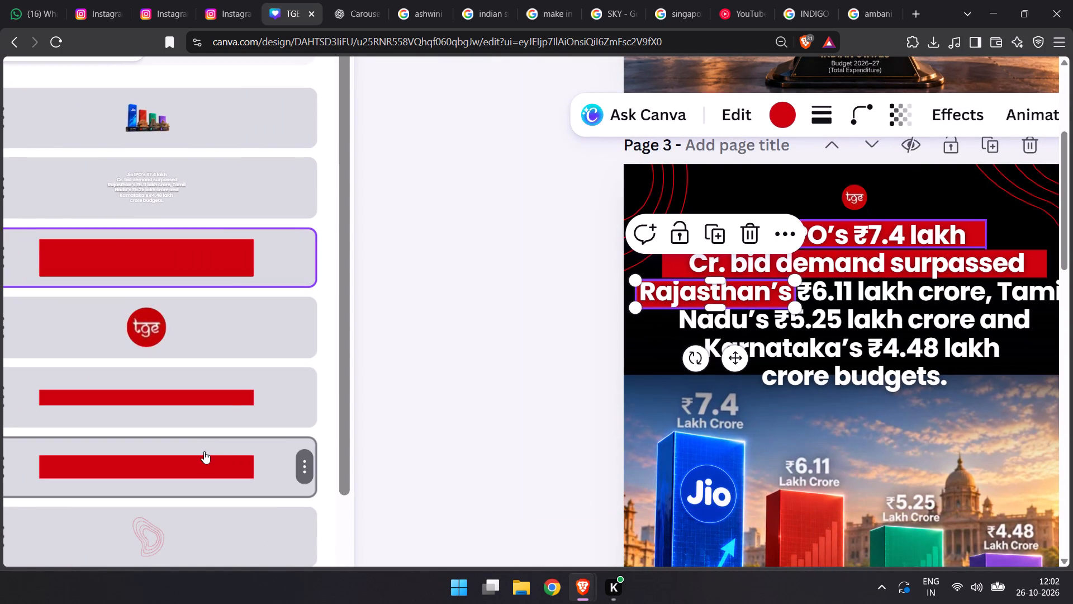
click(203, 454)
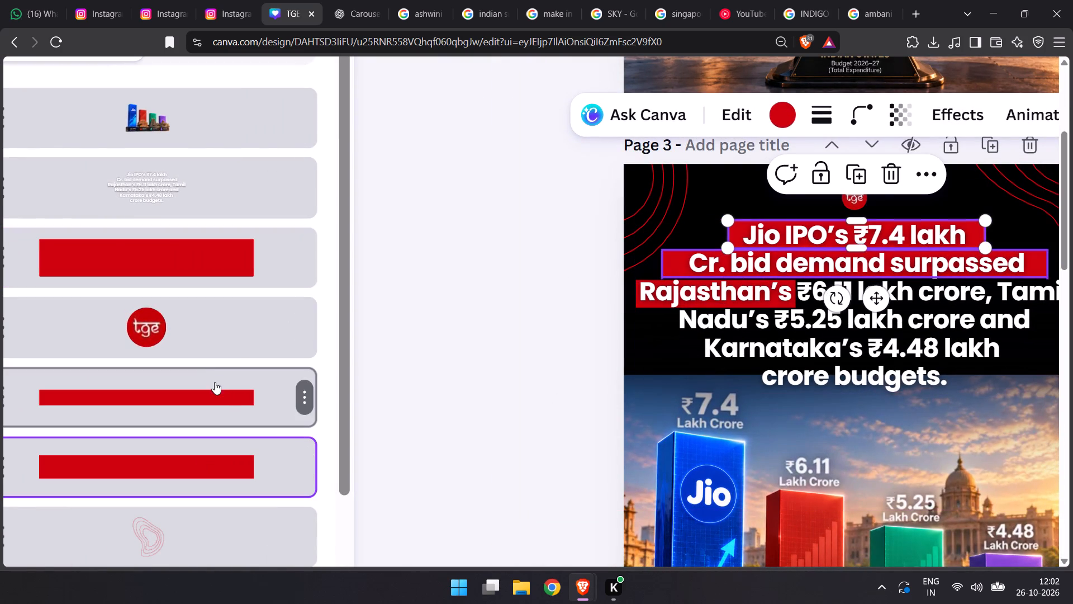
click(215, 382)
drag(661, 263, 685, 259)
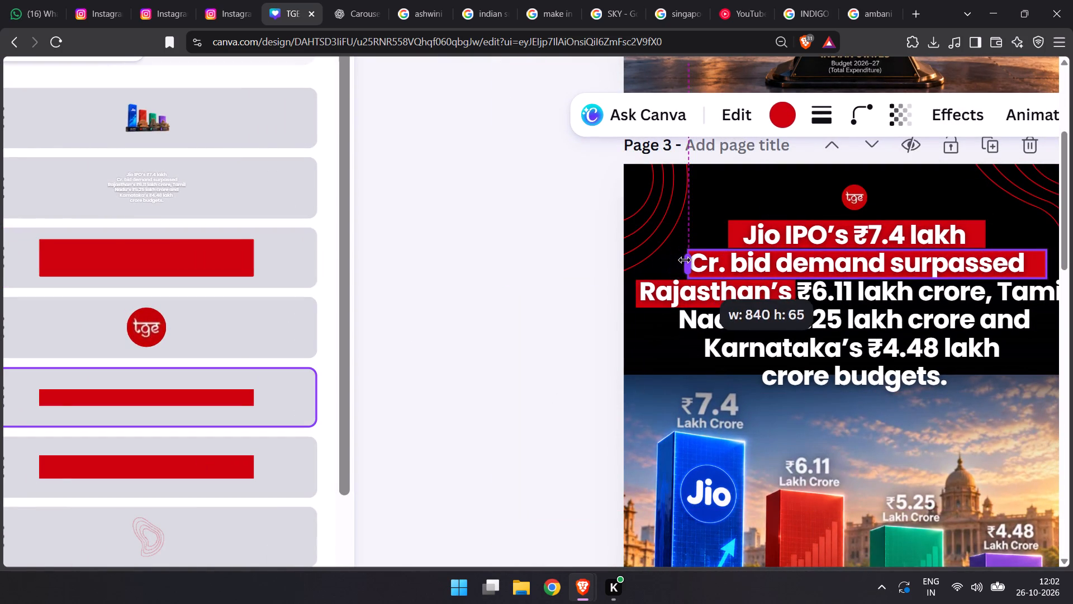
scroll(685, 262, left, 2)
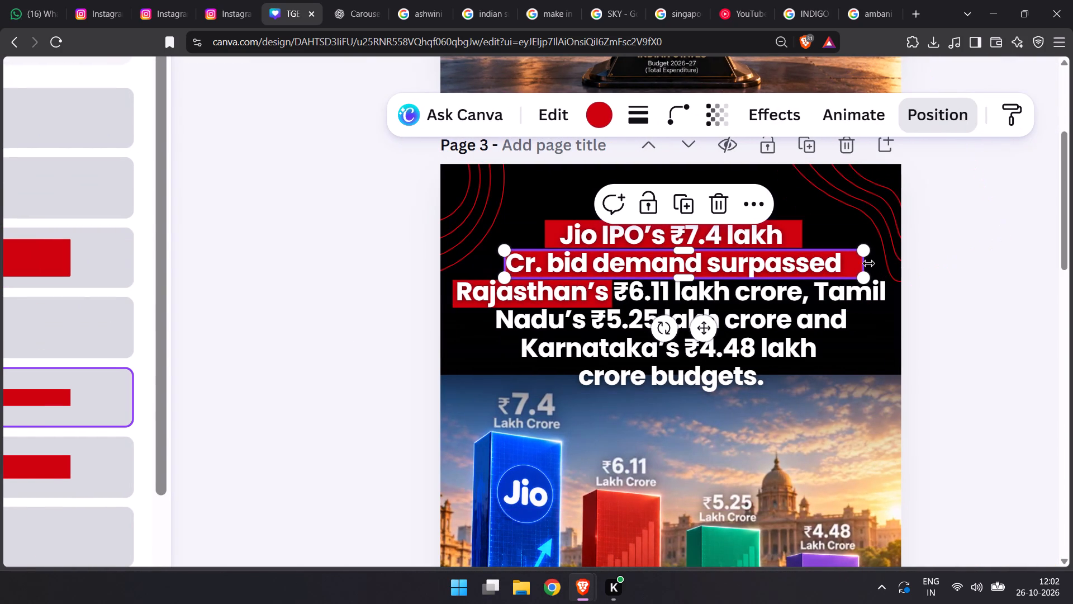
drag(867, 263, 850, 262)
double_click(972, 301)
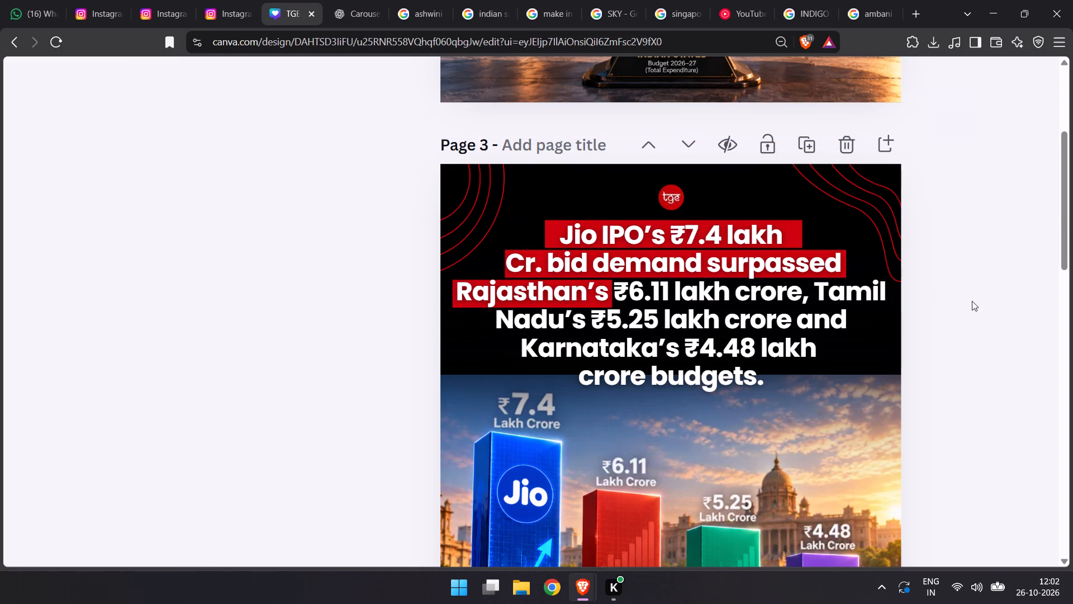
Nudge the red highlight behind "Rajasthan's" slightly up so it lines up with its text line.
click(660, 295)
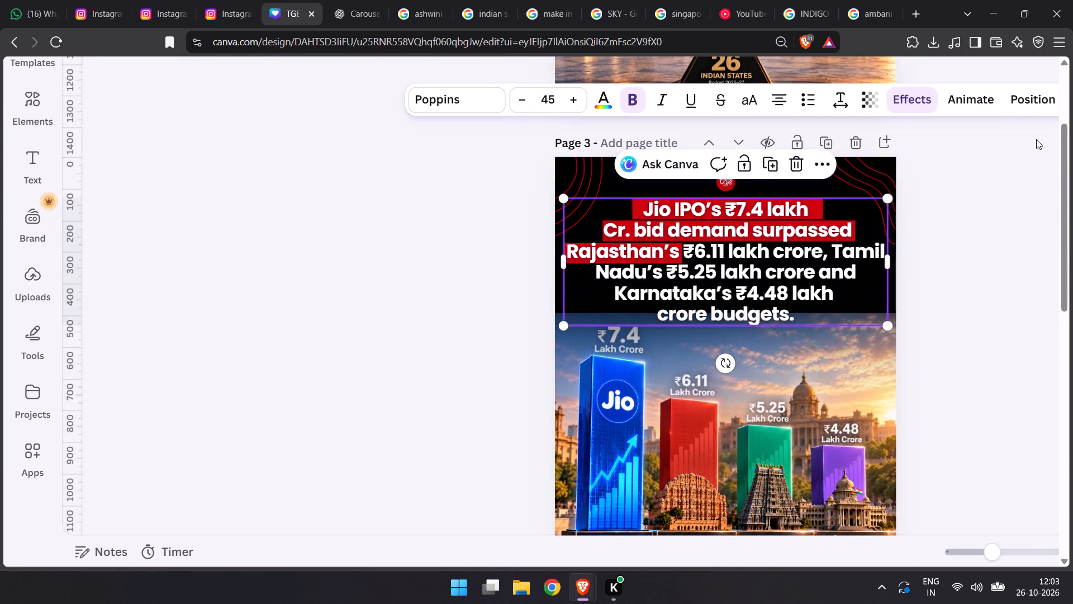
click(1034, 93)
click(254, 230)
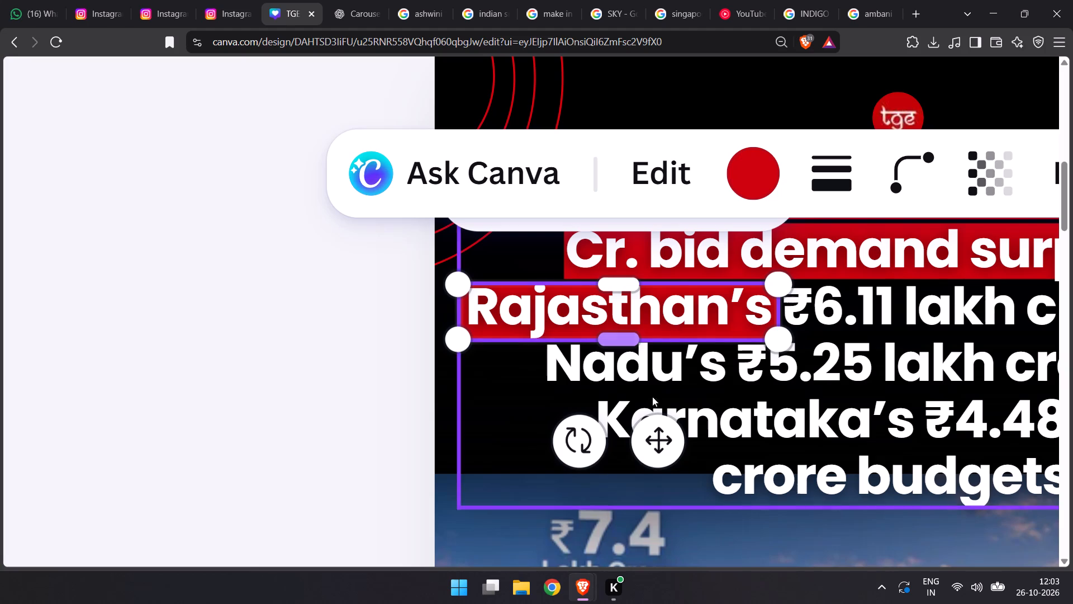
drag(661, 442, 659, 433)
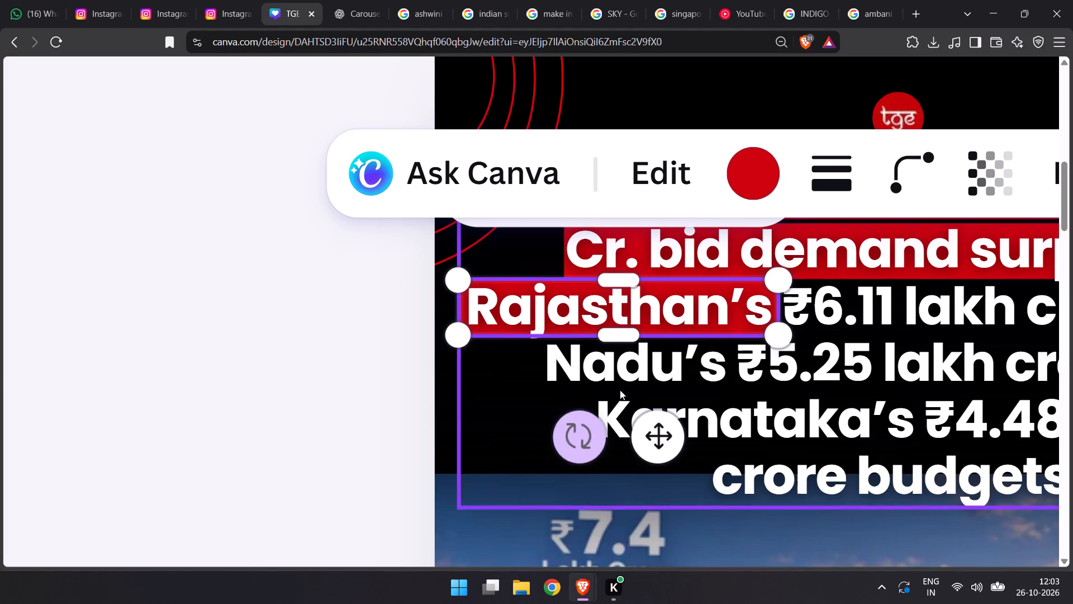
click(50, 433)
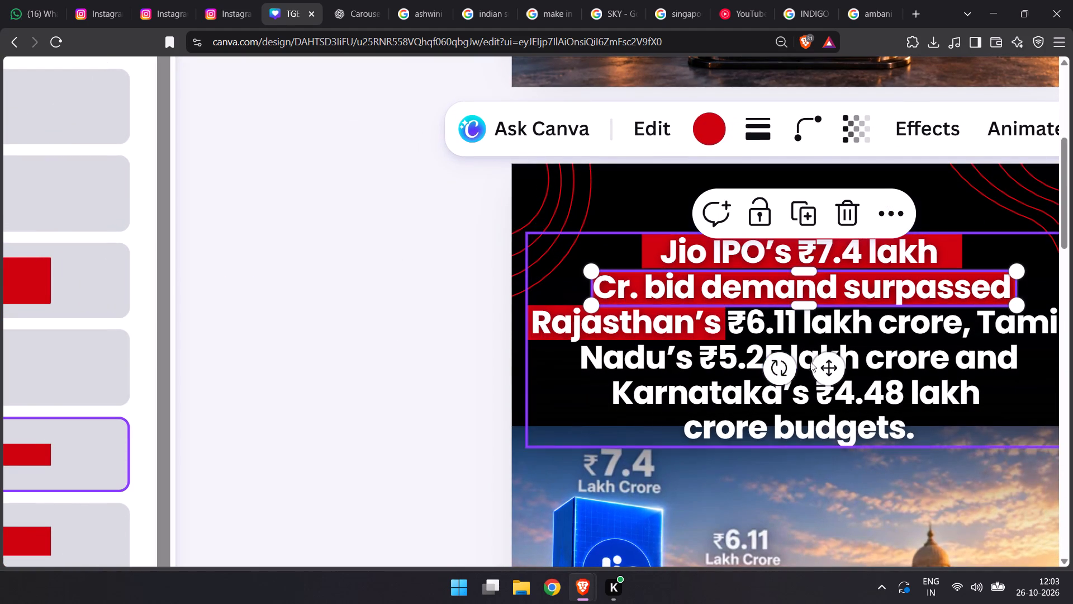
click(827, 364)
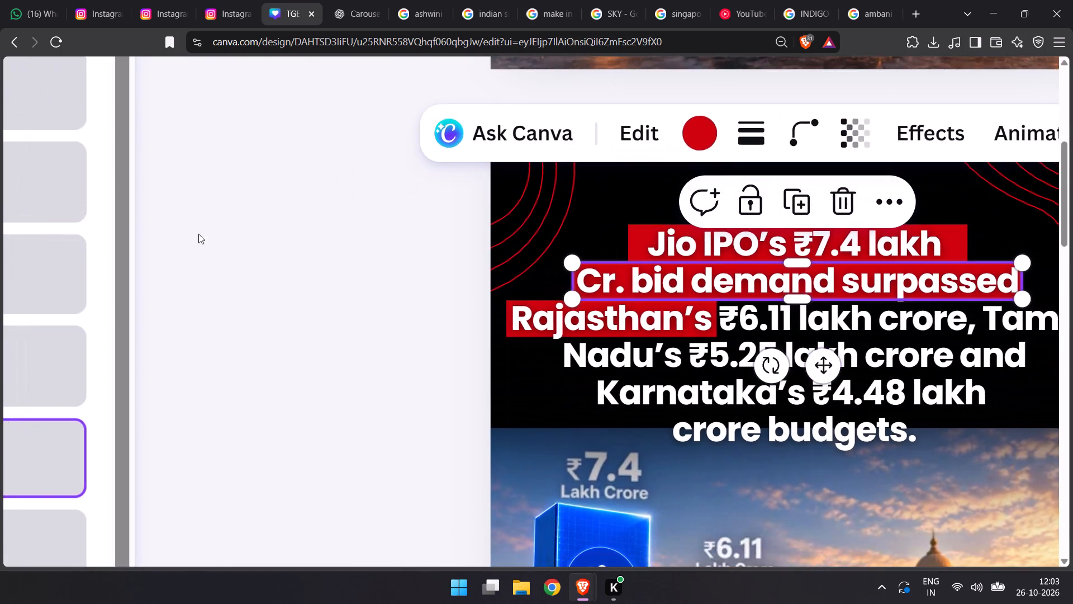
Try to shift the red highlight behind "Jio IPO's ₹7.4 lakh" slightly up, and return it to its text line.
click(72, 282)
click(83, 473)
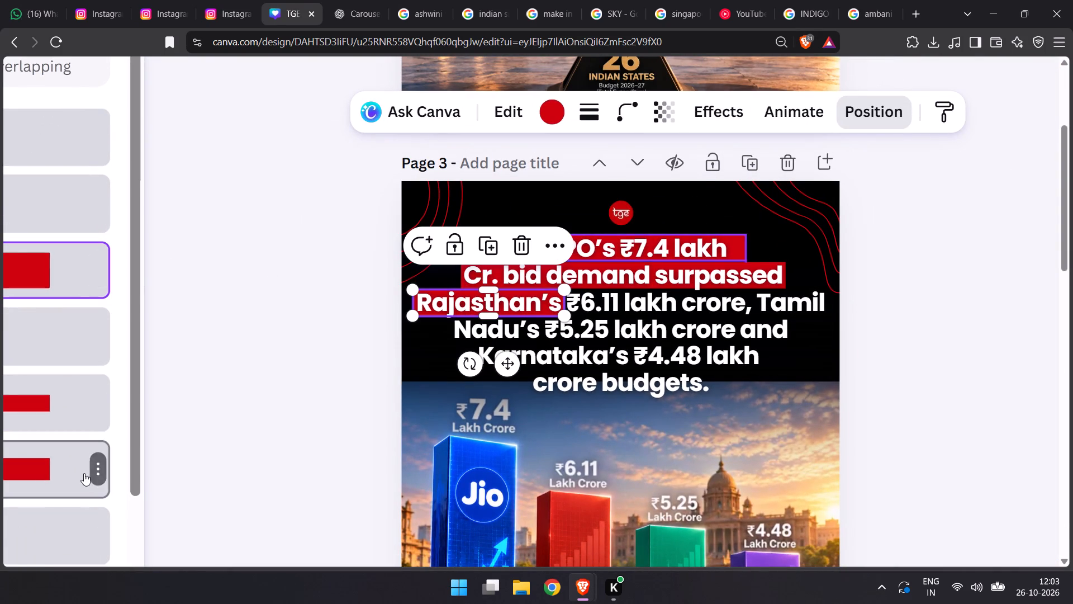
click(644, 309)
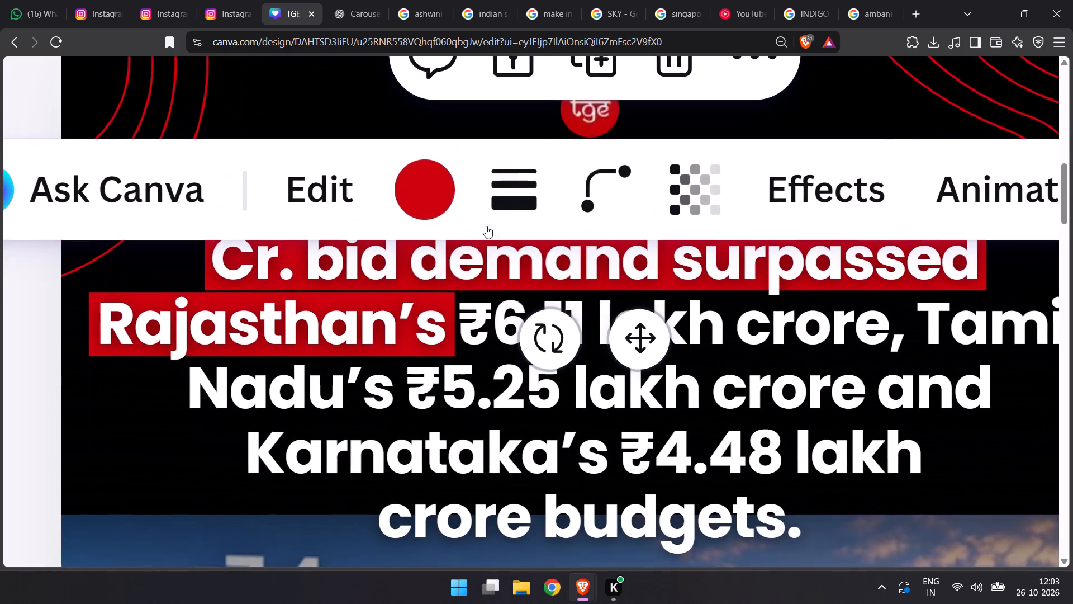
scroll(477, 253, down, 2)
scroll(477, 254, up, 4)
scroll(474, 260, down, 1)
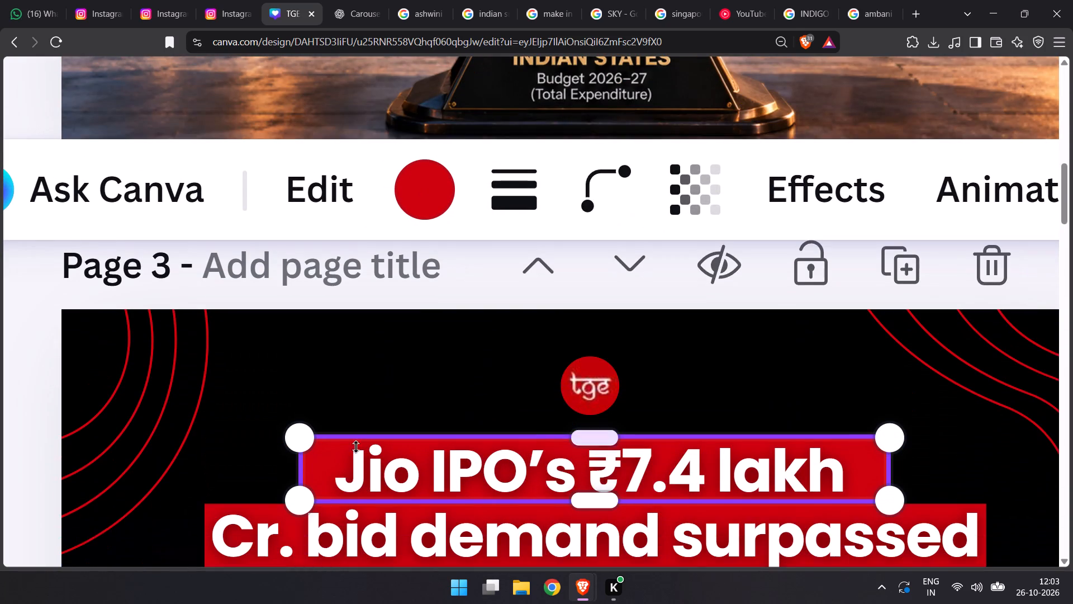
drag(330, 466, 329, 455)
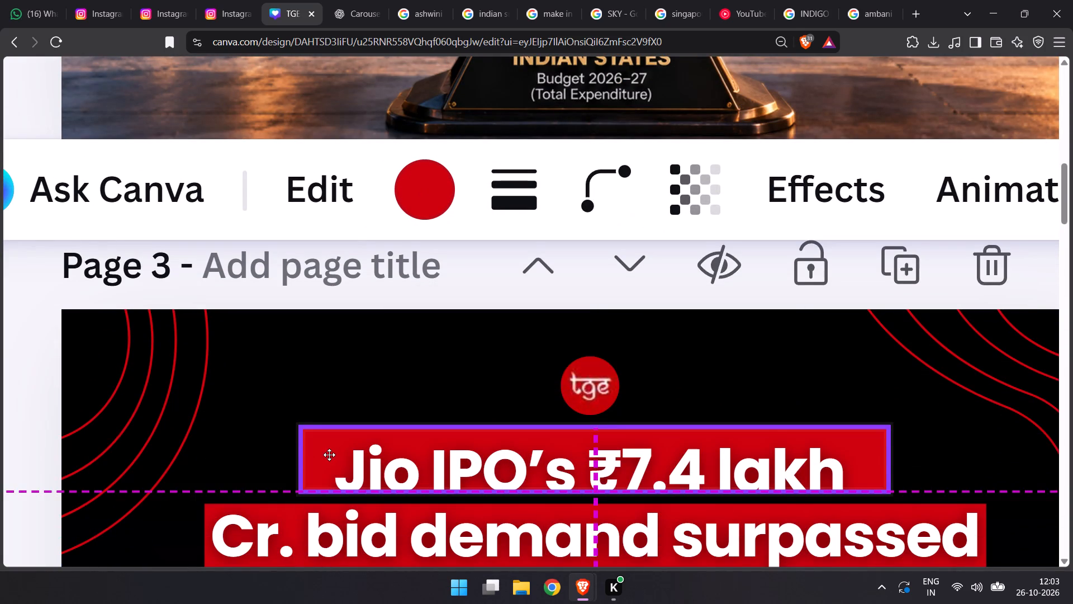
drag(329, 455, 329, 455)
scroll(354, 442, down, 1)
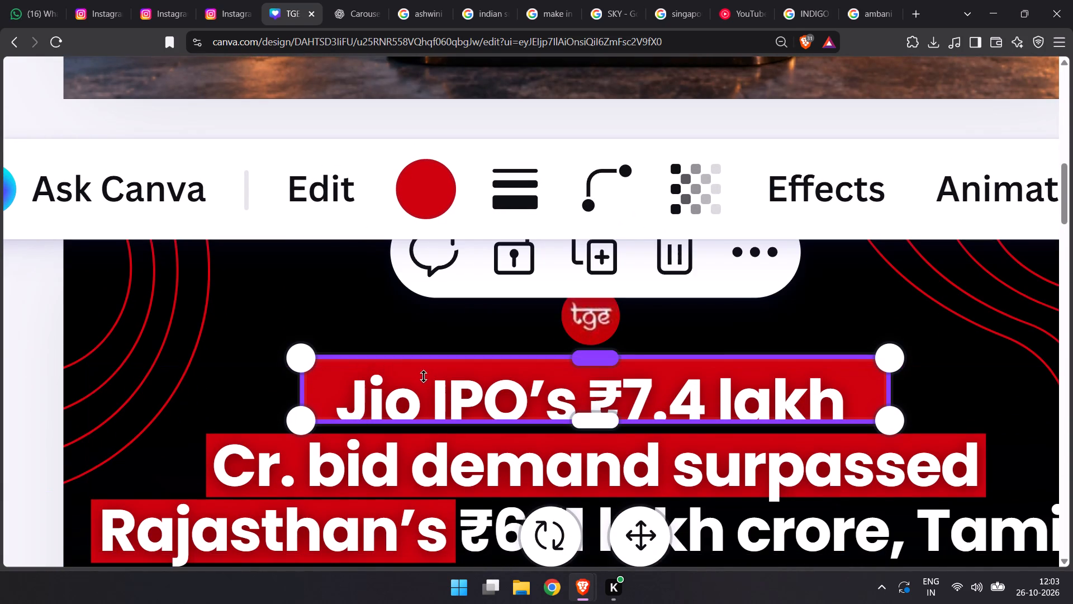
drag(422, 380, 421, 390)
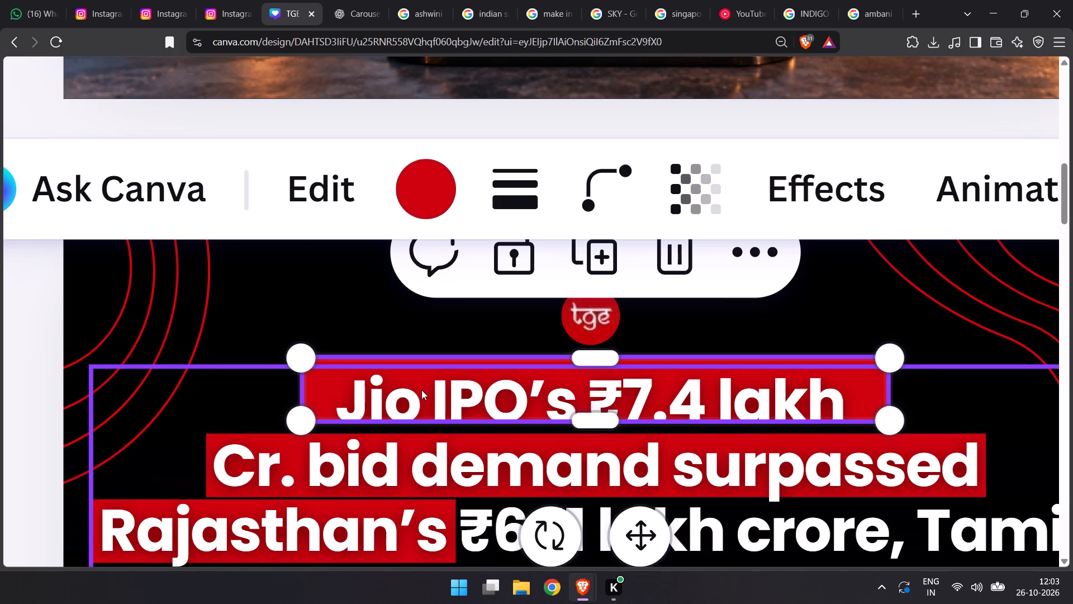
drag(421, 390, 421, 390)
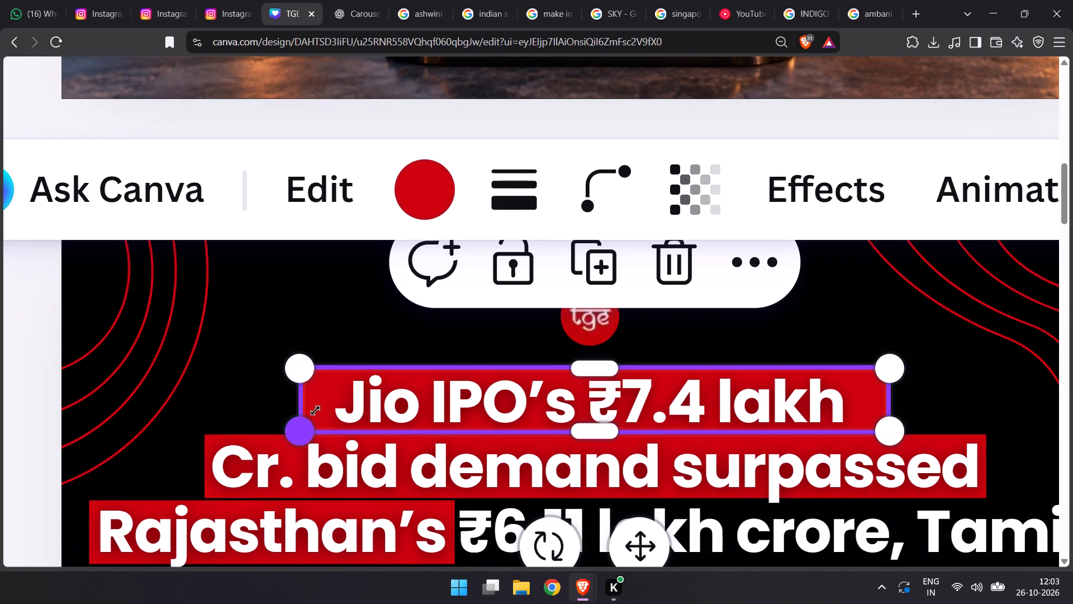
Narrow the red highlight behind "Jio IPO's ₹7.4 lakh" from both ends so it fits the text closely.
drag(307, 405, 329, 401)
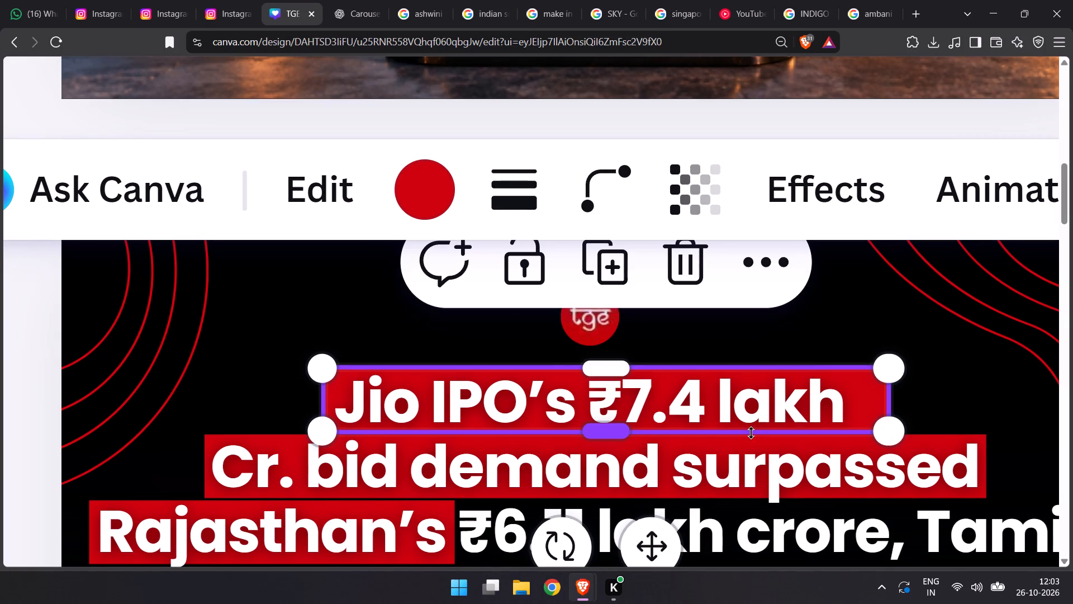
drag(891, 404, 866, 405)
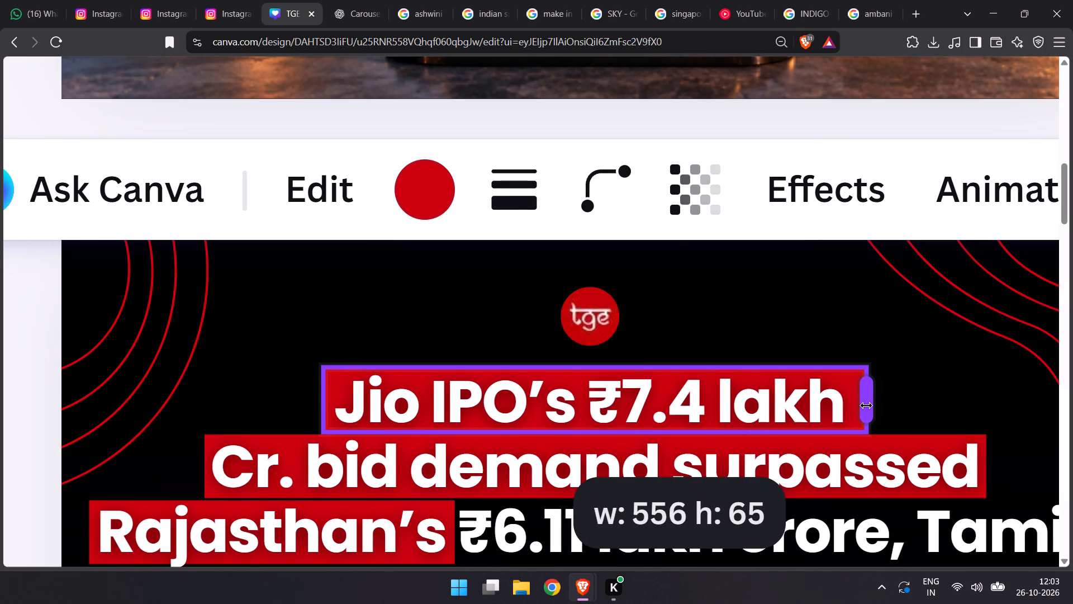
drag(866, 405, 858, 406)
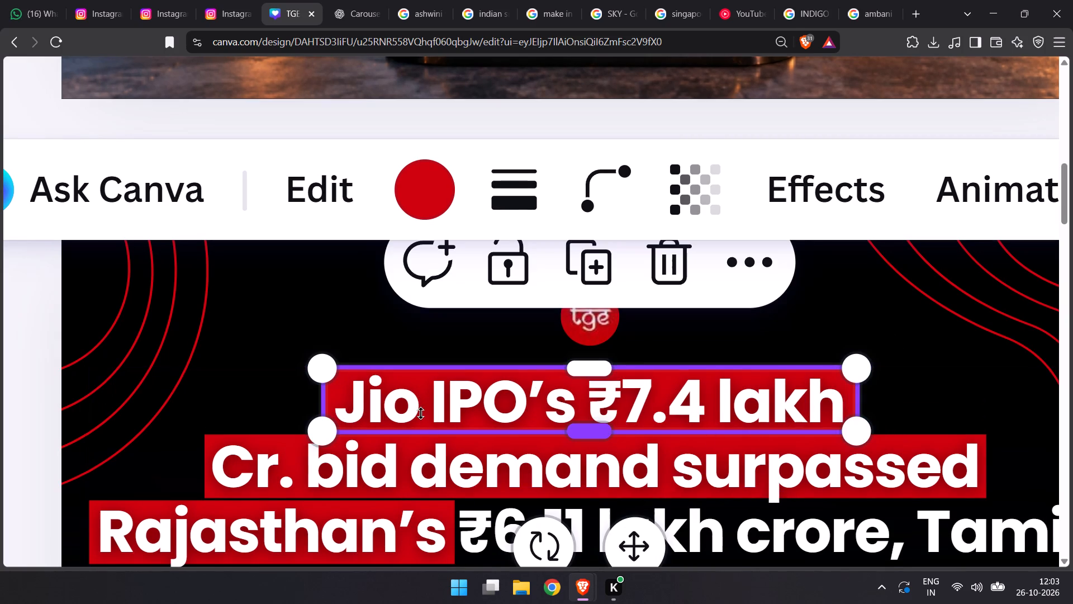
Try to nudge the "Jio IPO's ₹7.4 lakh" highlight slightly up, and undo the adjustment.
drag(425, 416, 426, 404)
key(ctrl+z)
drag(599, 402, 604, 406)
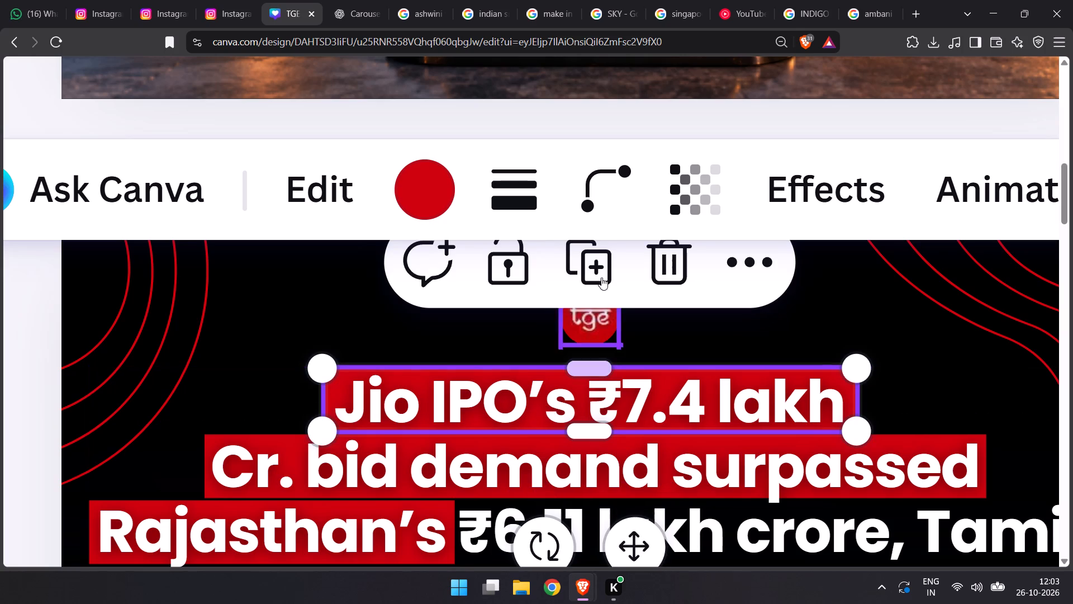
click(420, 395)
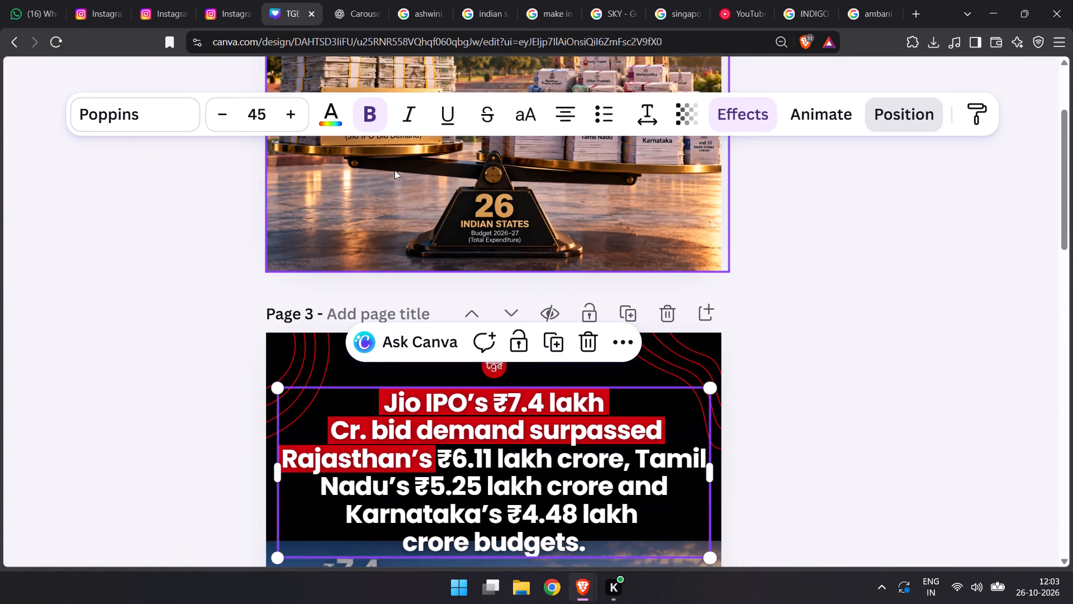
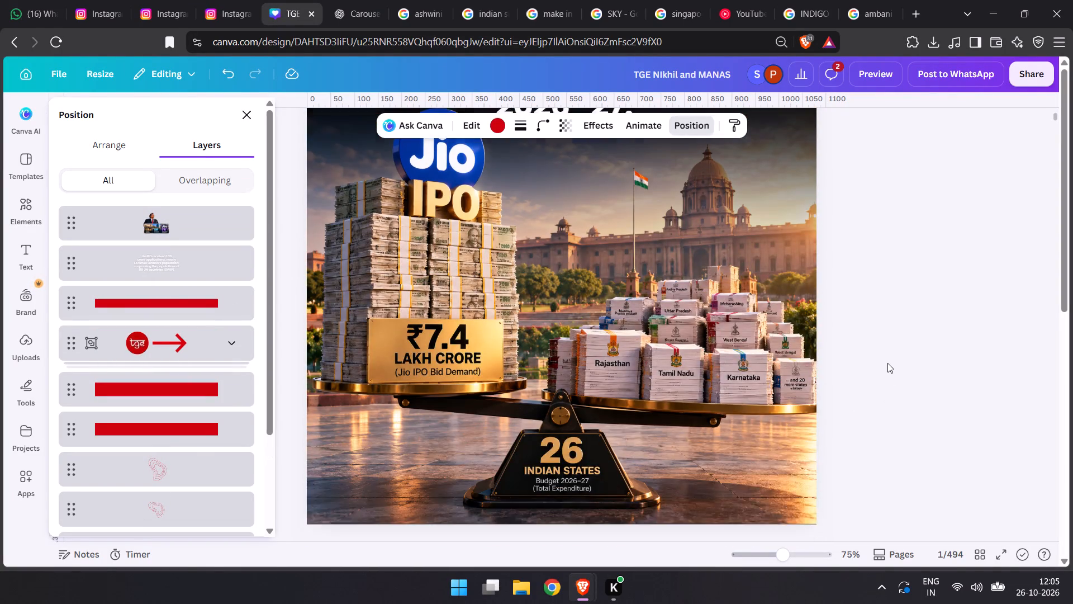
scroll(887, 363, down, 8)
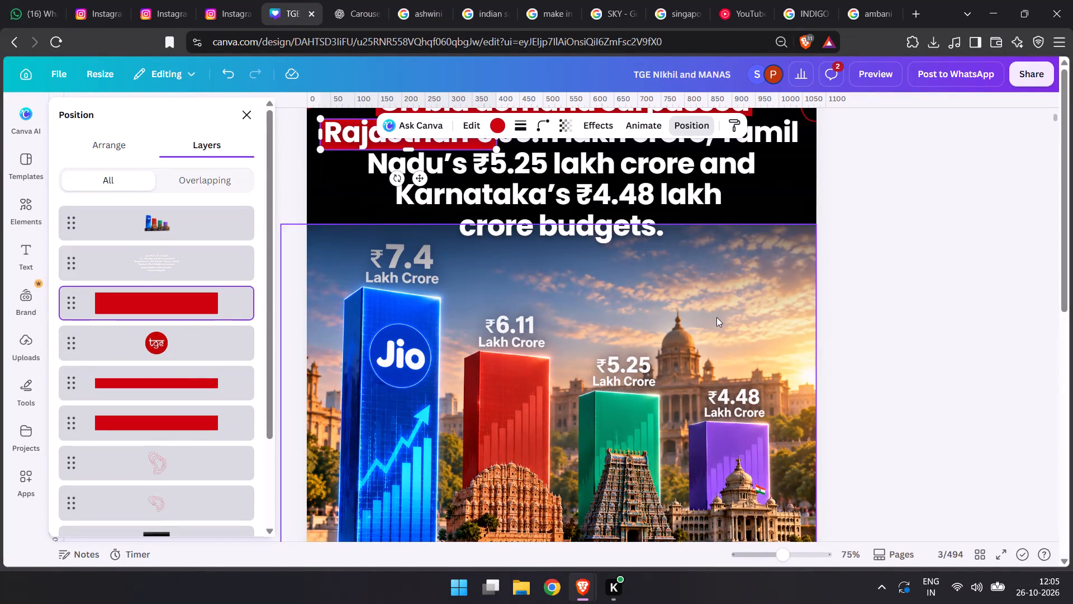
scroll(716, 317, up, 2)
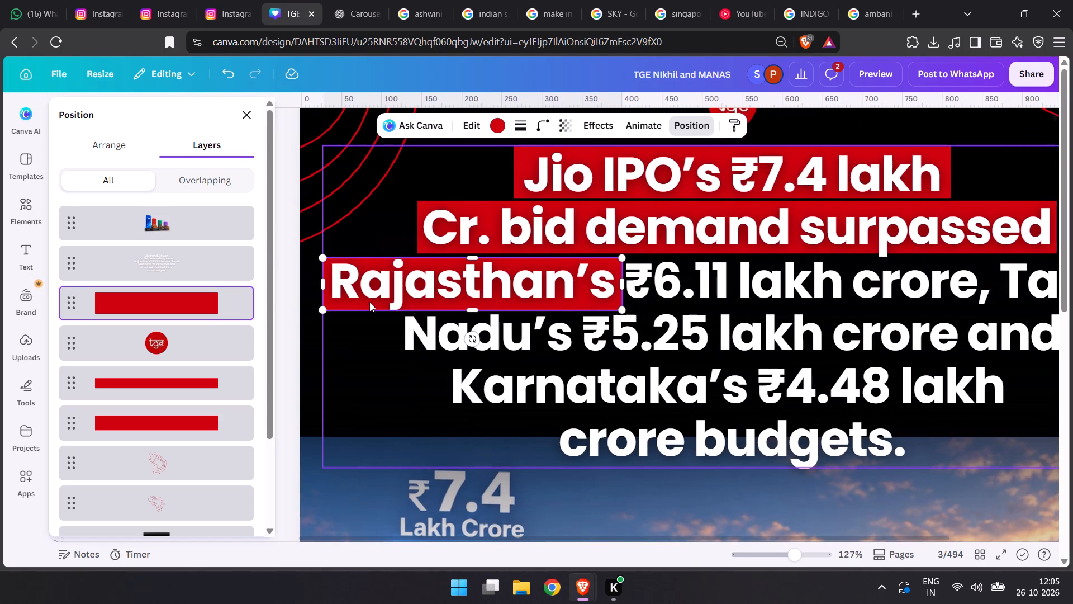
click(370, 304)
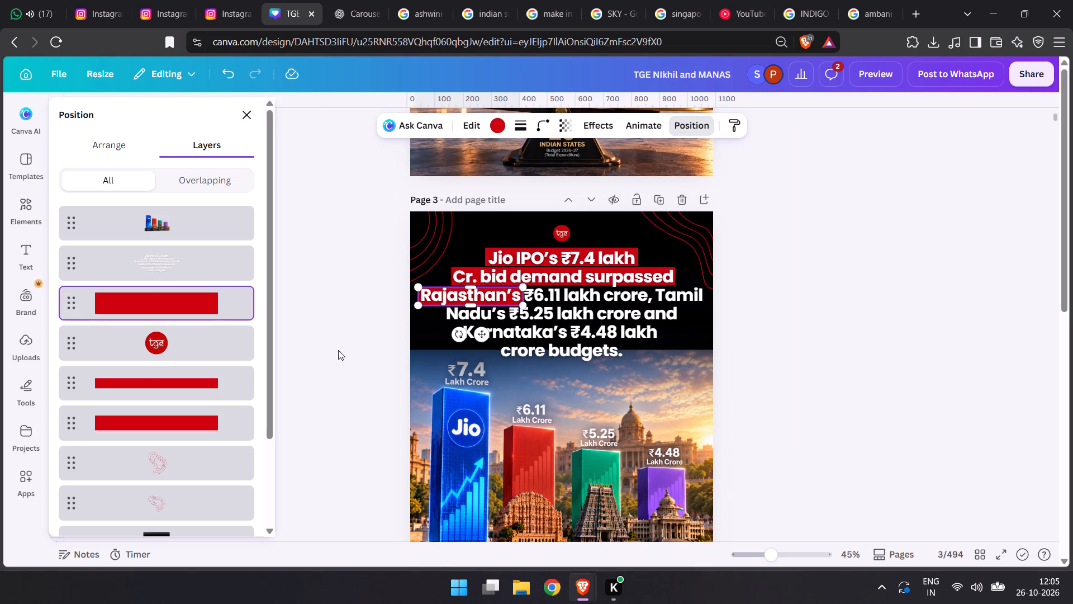
Inspect how closely the red highlights behind "Rajasthan's" and "Jio IPO's ₹7.4 lakh" fit page 3's headline.
double_click(331, 355)
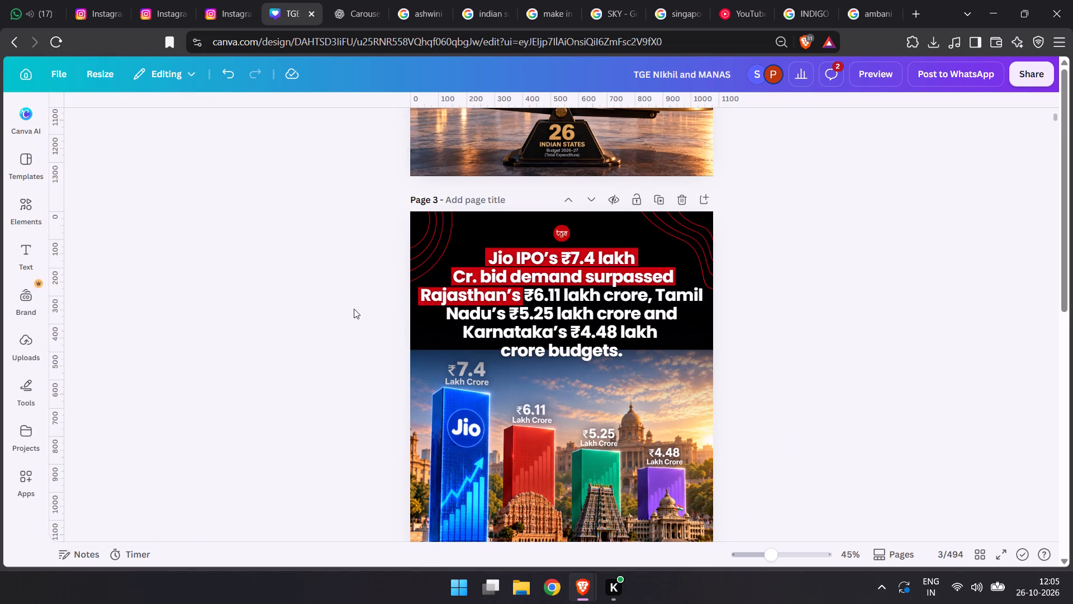
click(465, 307)
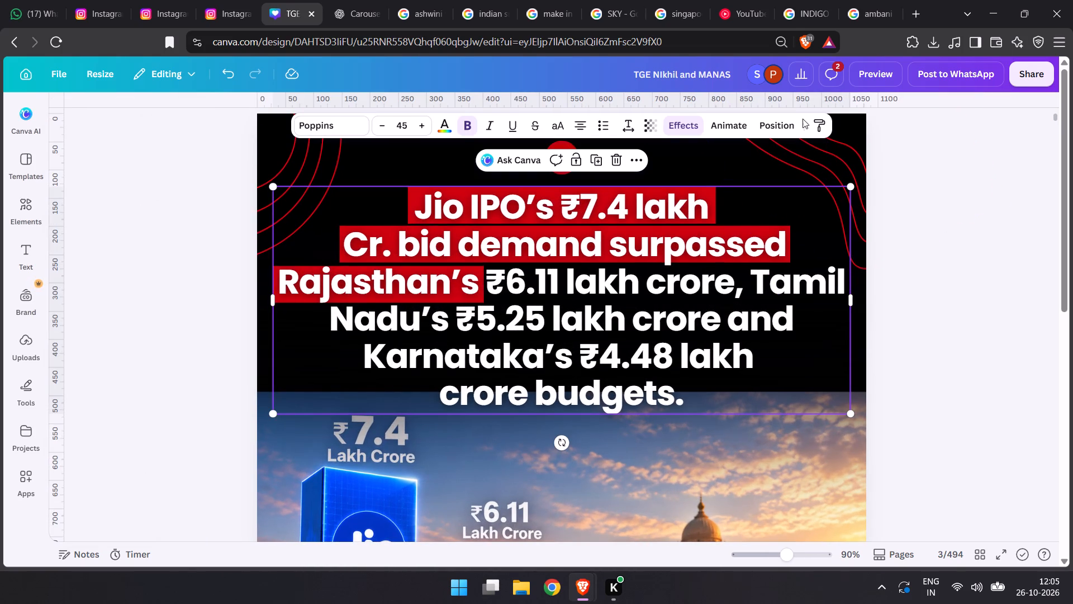
click(791, 128)
click(203, 305)
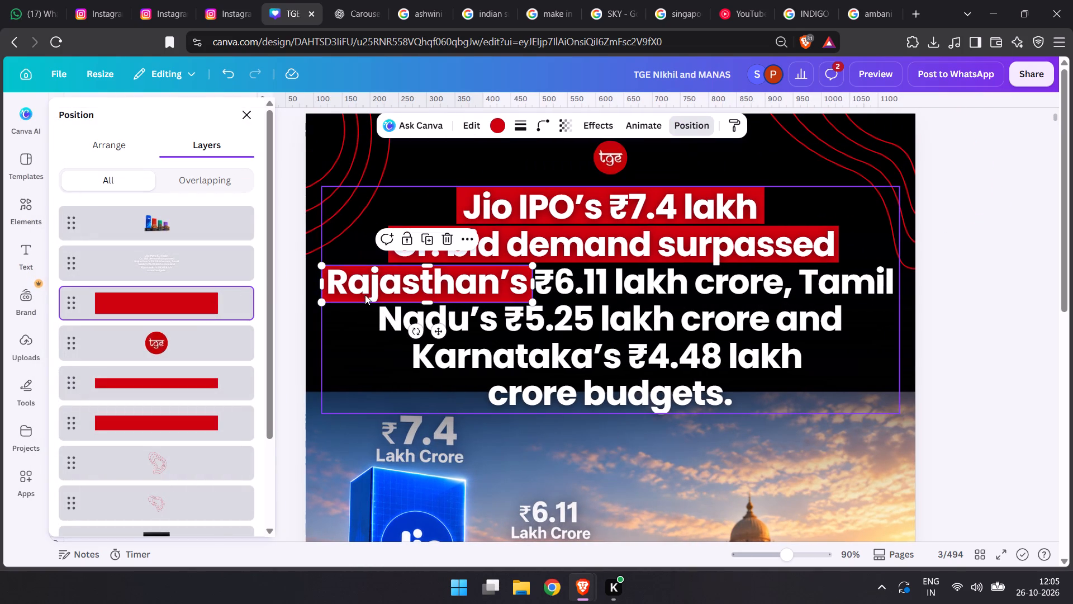
click(353, 297)
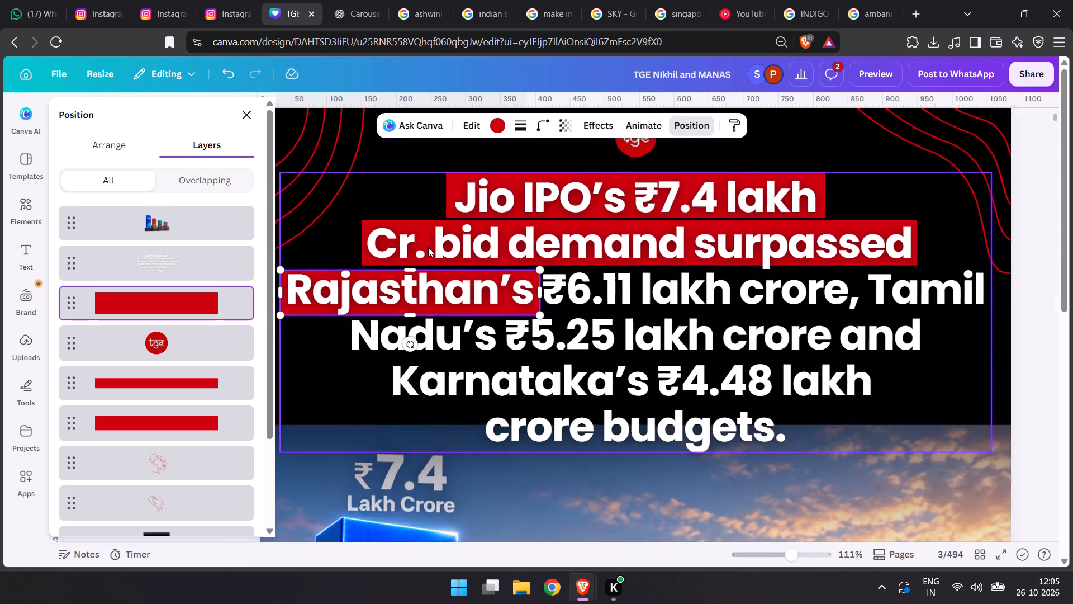
click(434, 289)
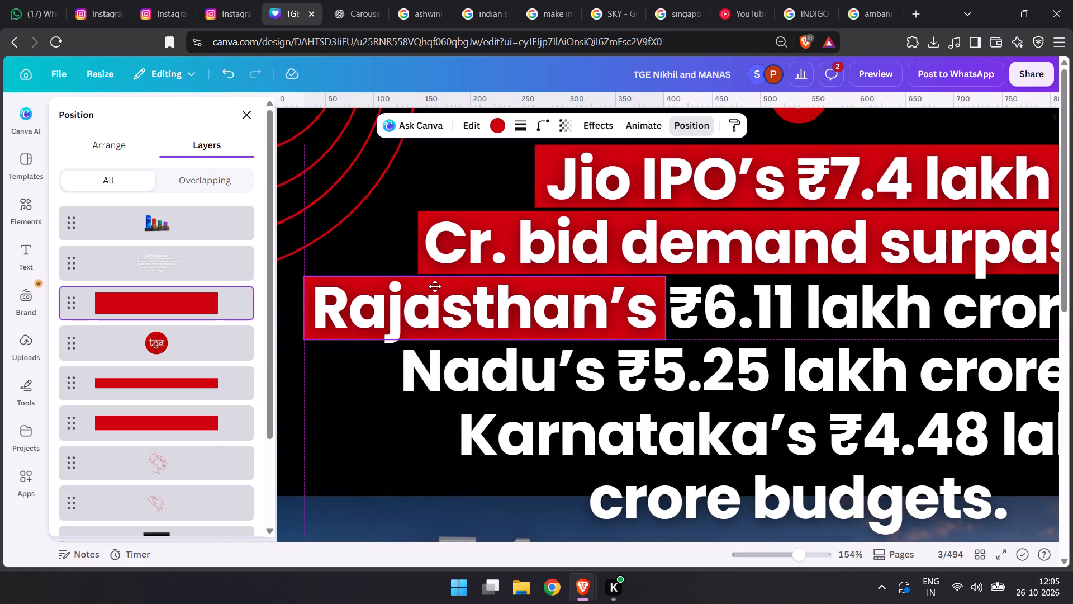
click(210, 409)
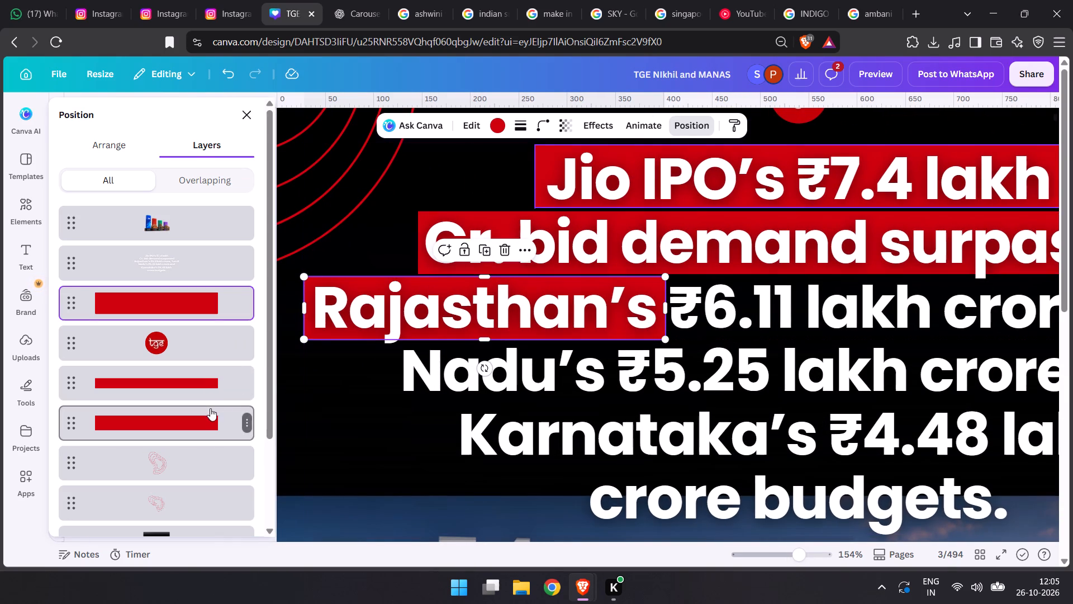
click(628, 159)
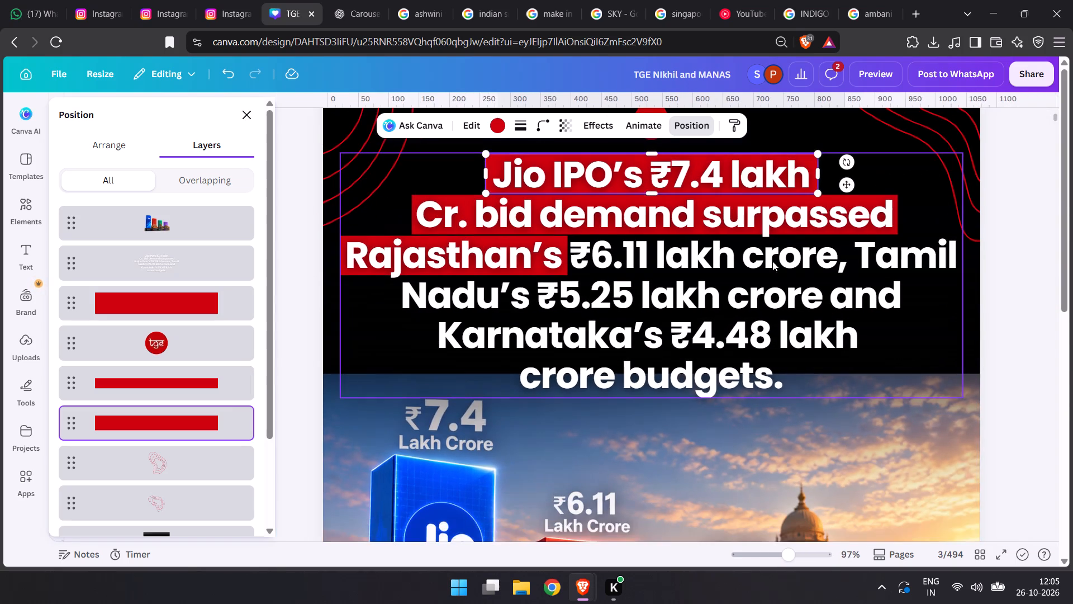
double_click(977, 341)
click(934, 328)
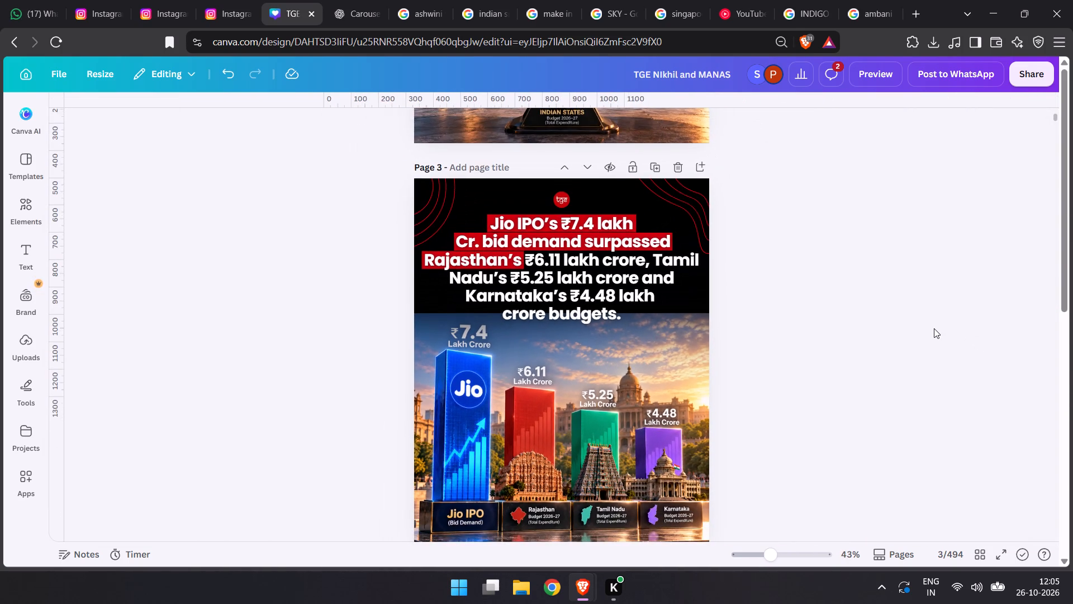
Delete the four-bar Jio IPO comparison visual from the lower part of page 3.
scroll(884, 327, up, 12)
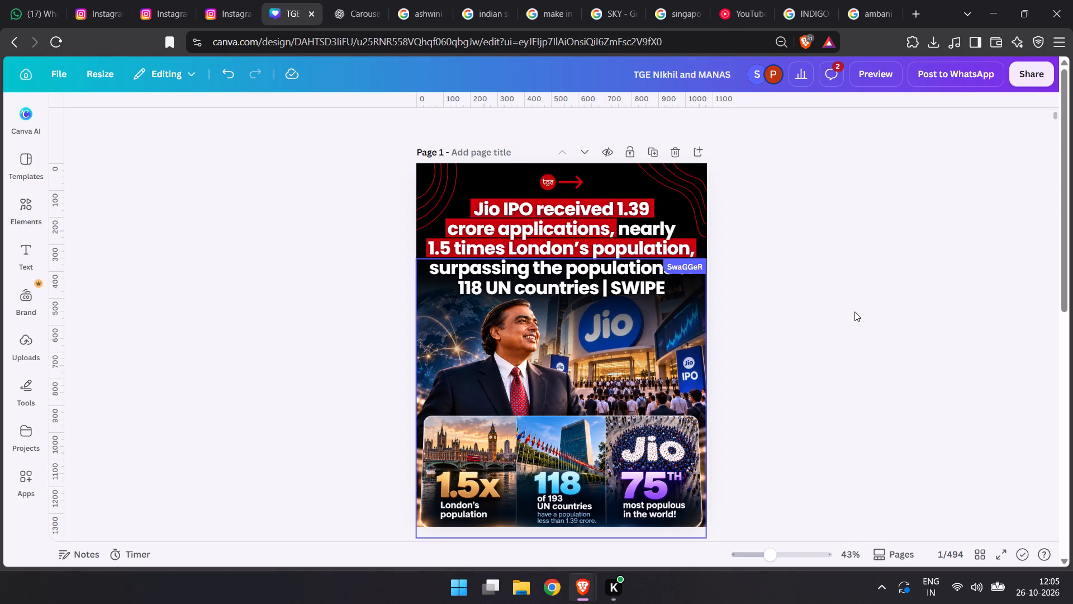
scroll(838, 306, down, 5)
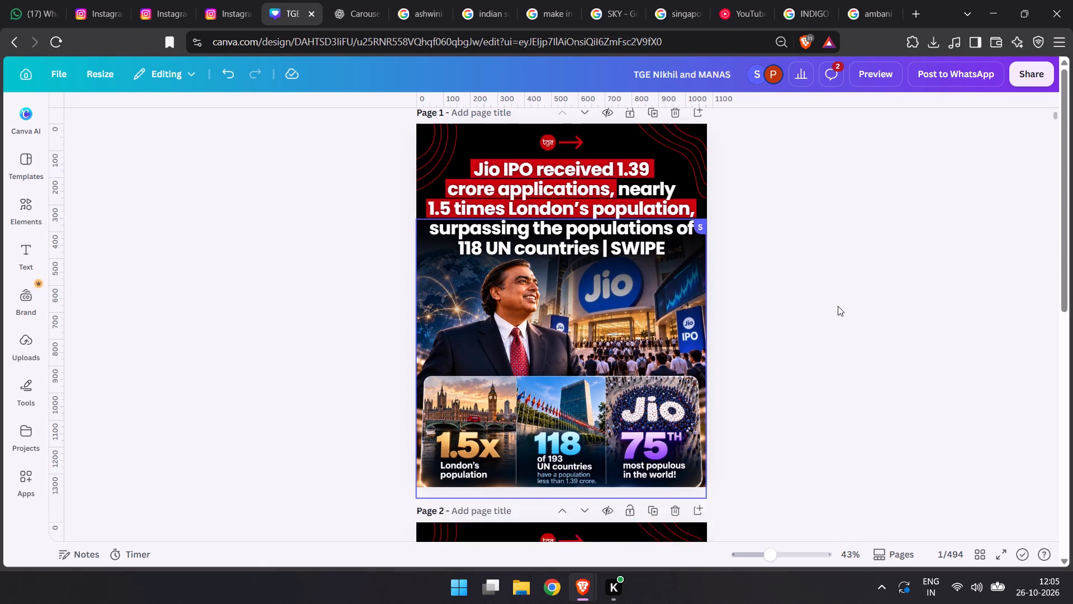
scroll(838, 306, down, 3)
scroll(836, 305, up, 1)
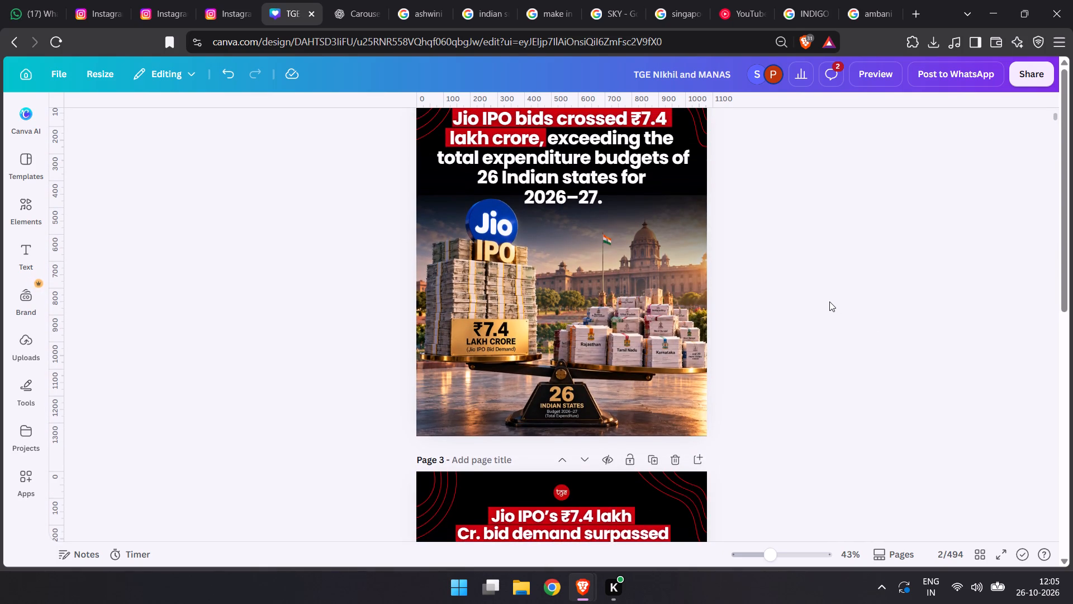
scroll(819, 304, down, 5)
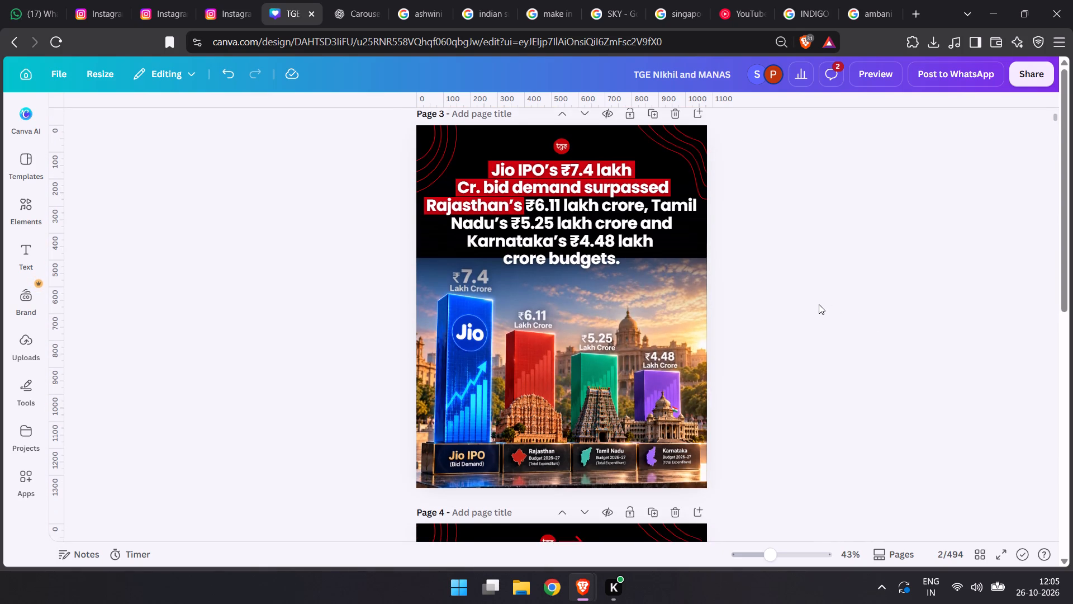
click(559, 373)
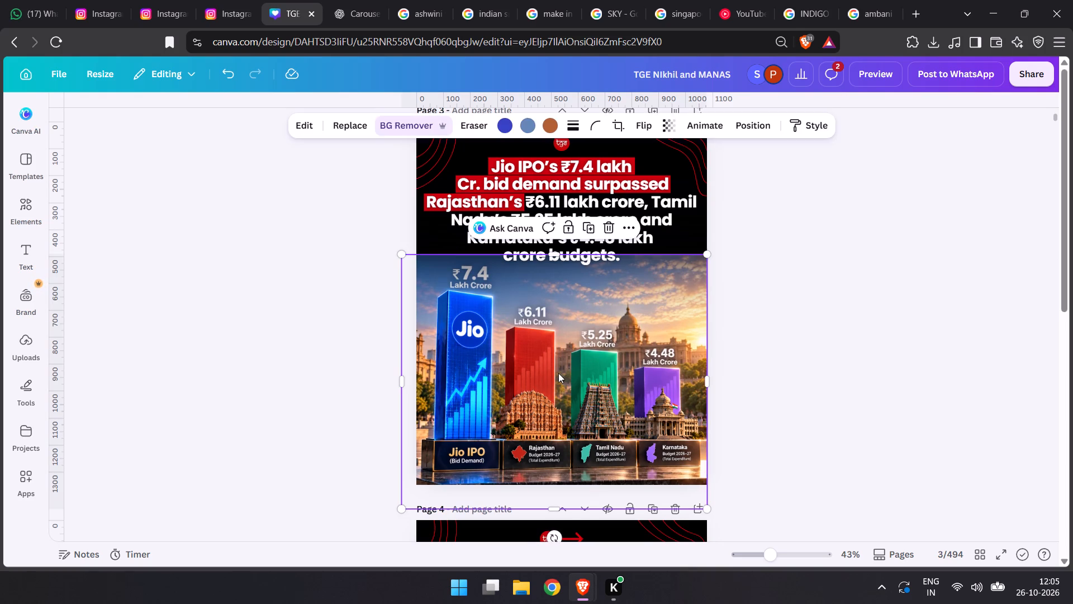
key(Delete)
click(559, 372)
key(Delete)
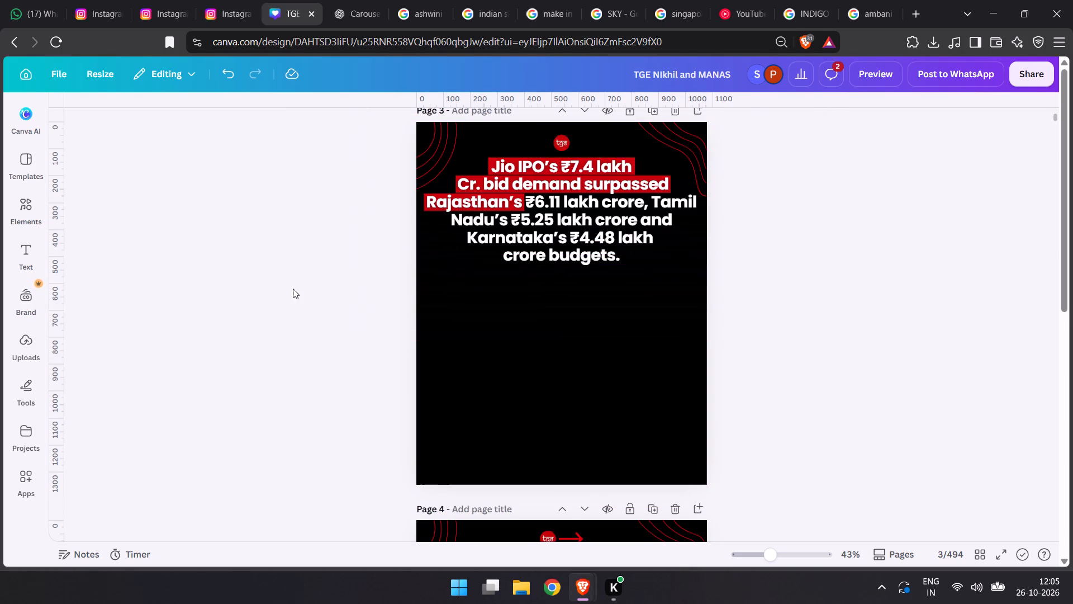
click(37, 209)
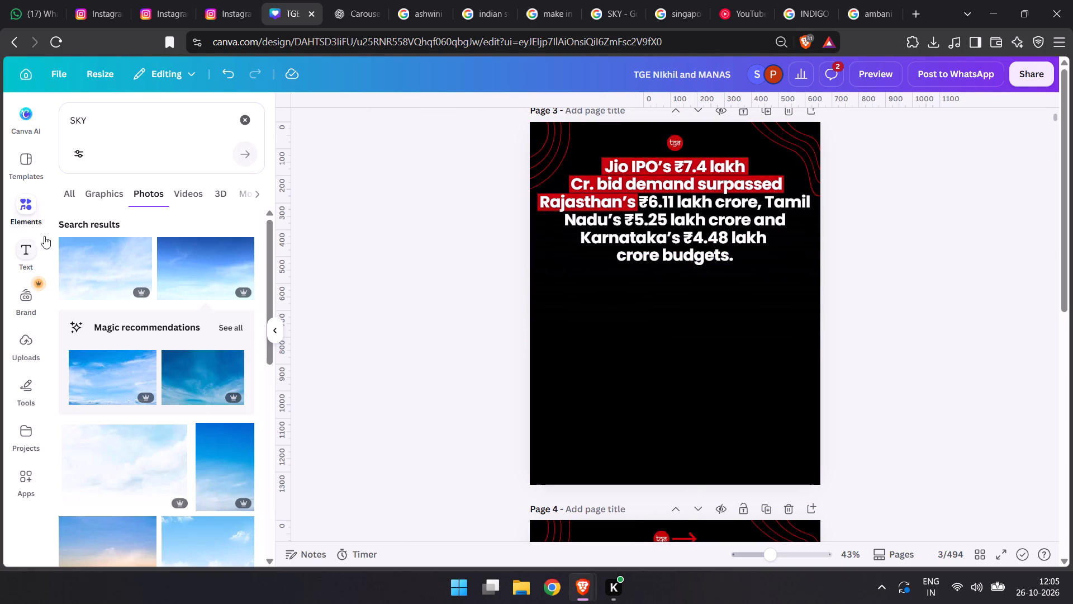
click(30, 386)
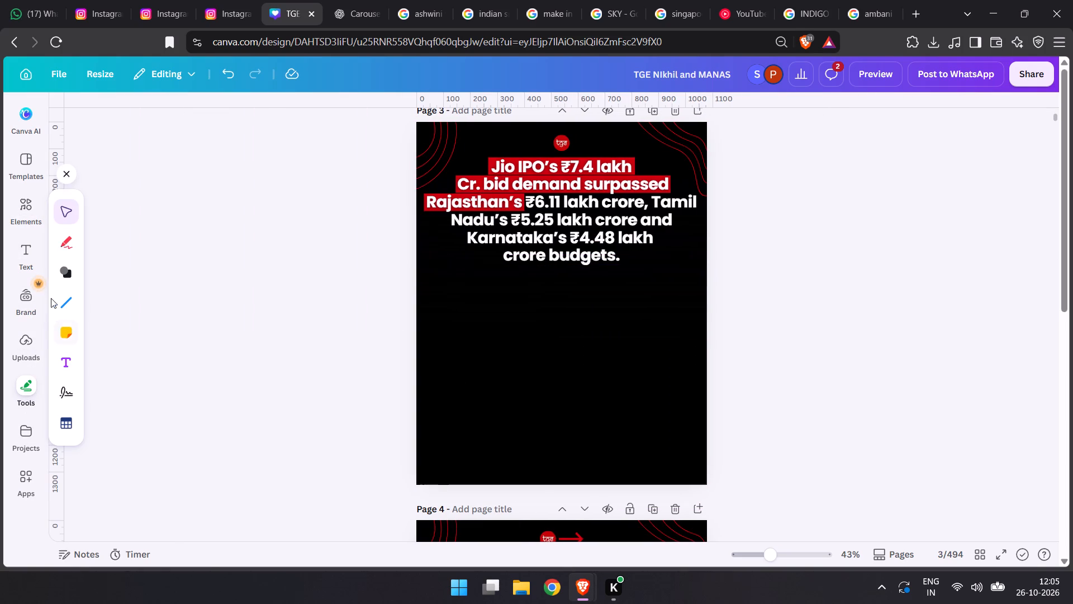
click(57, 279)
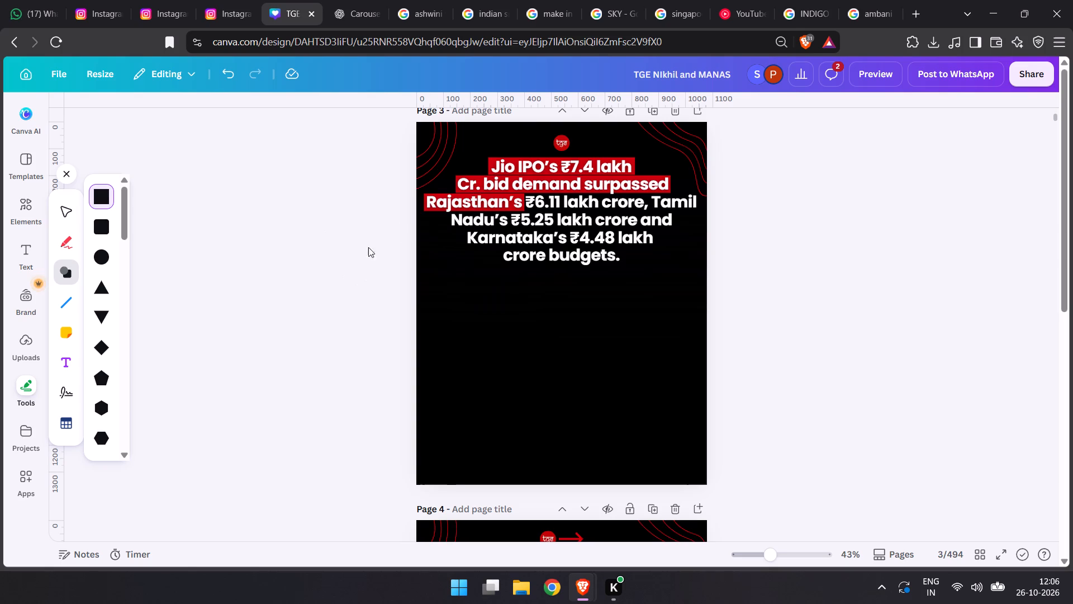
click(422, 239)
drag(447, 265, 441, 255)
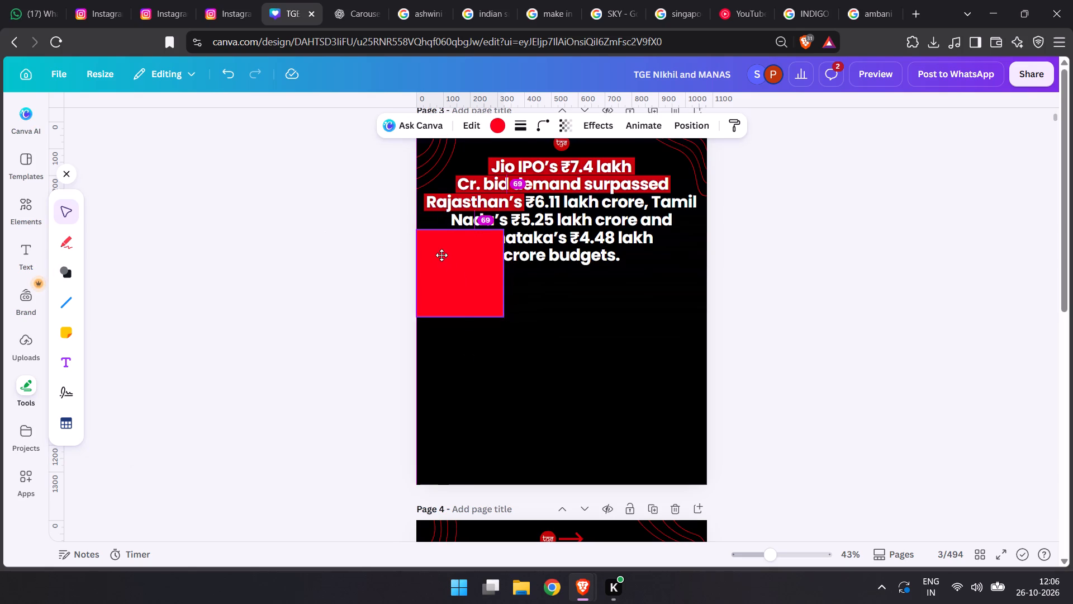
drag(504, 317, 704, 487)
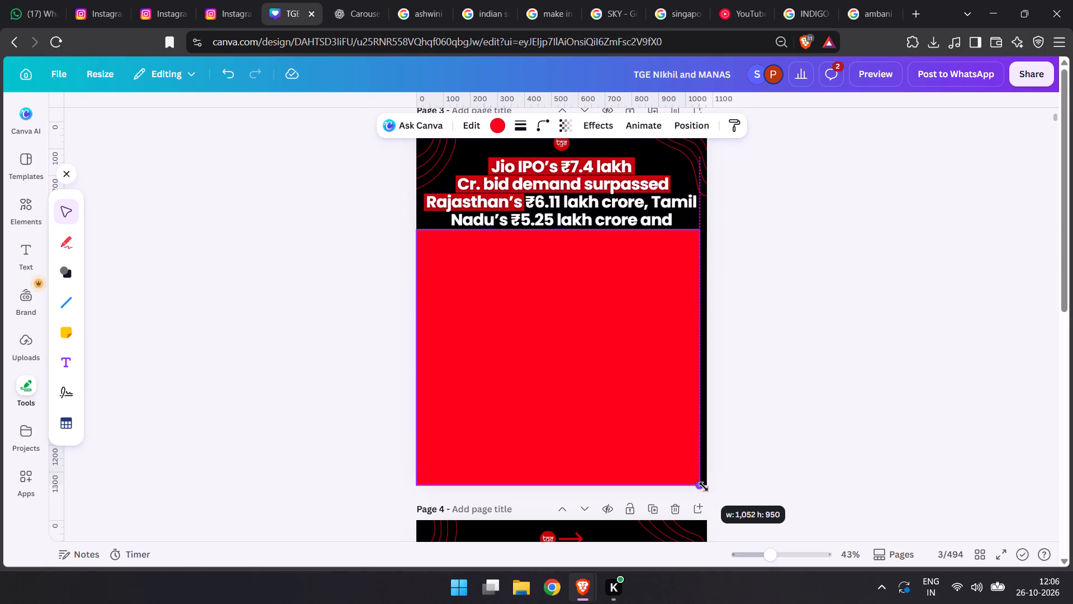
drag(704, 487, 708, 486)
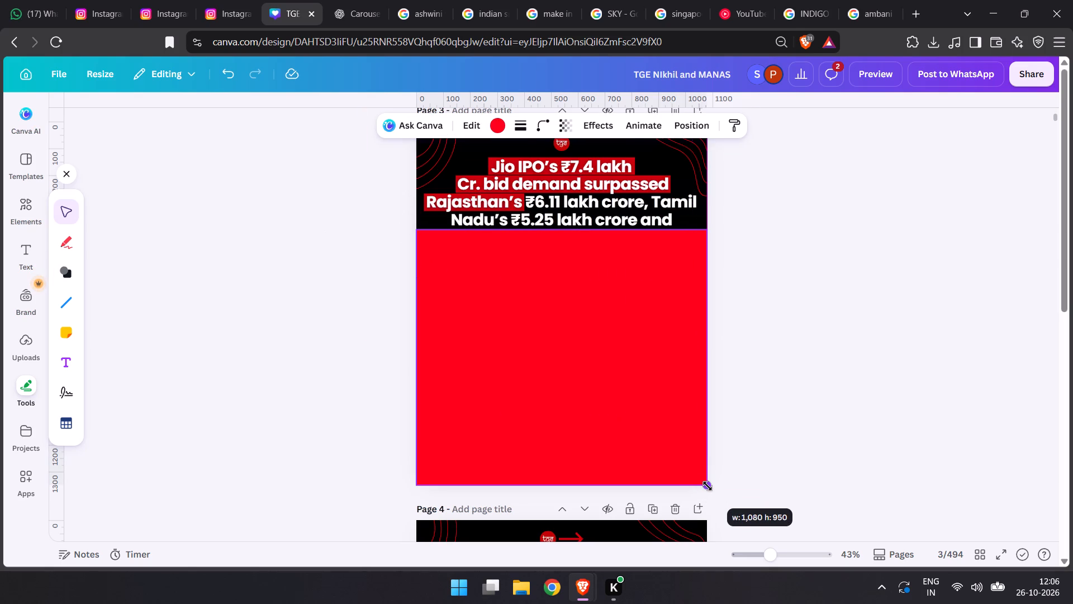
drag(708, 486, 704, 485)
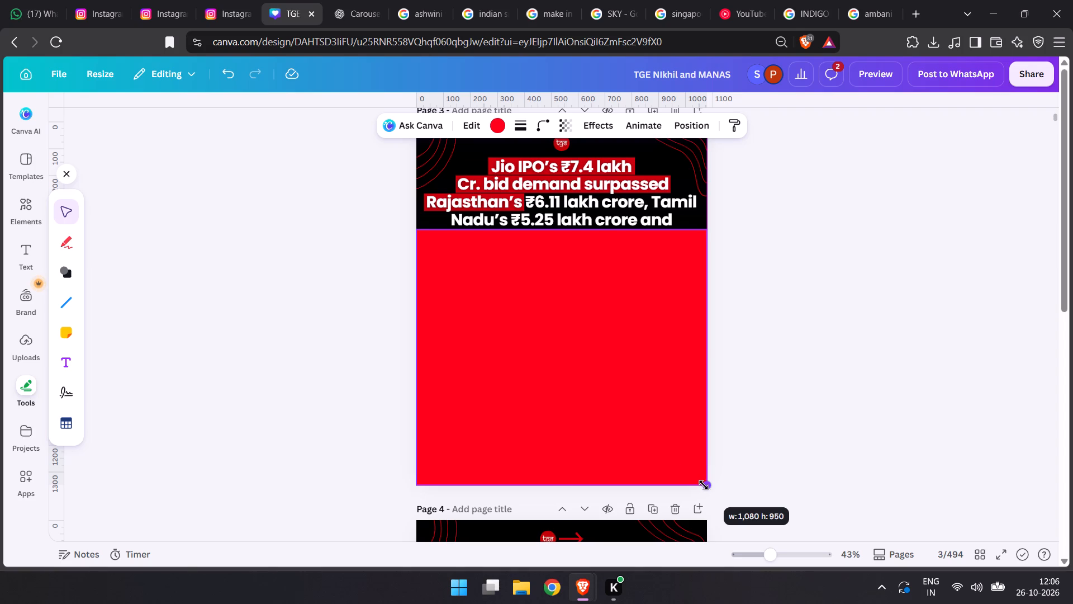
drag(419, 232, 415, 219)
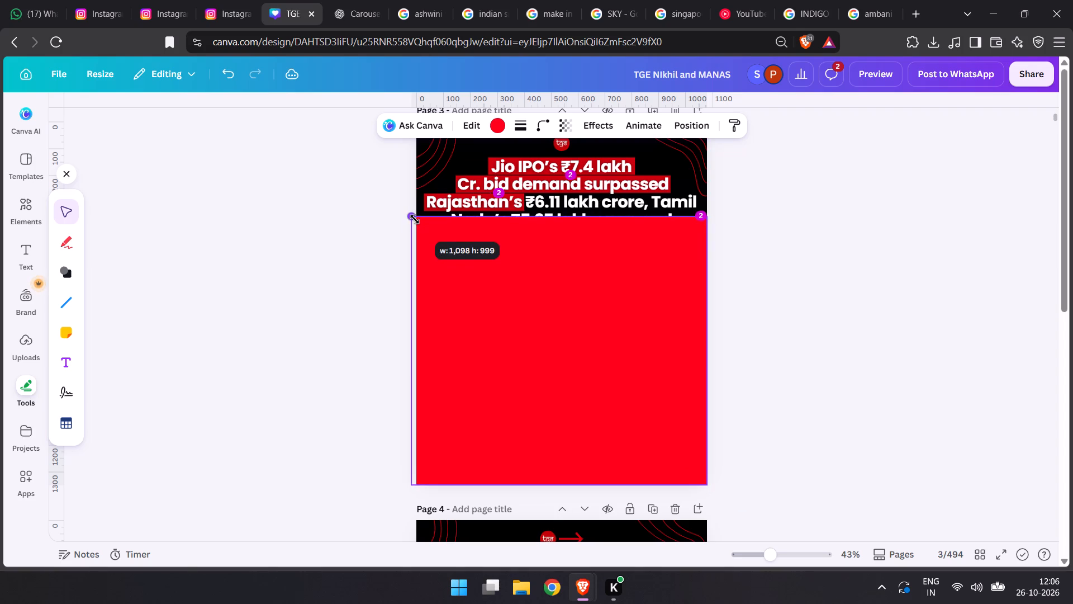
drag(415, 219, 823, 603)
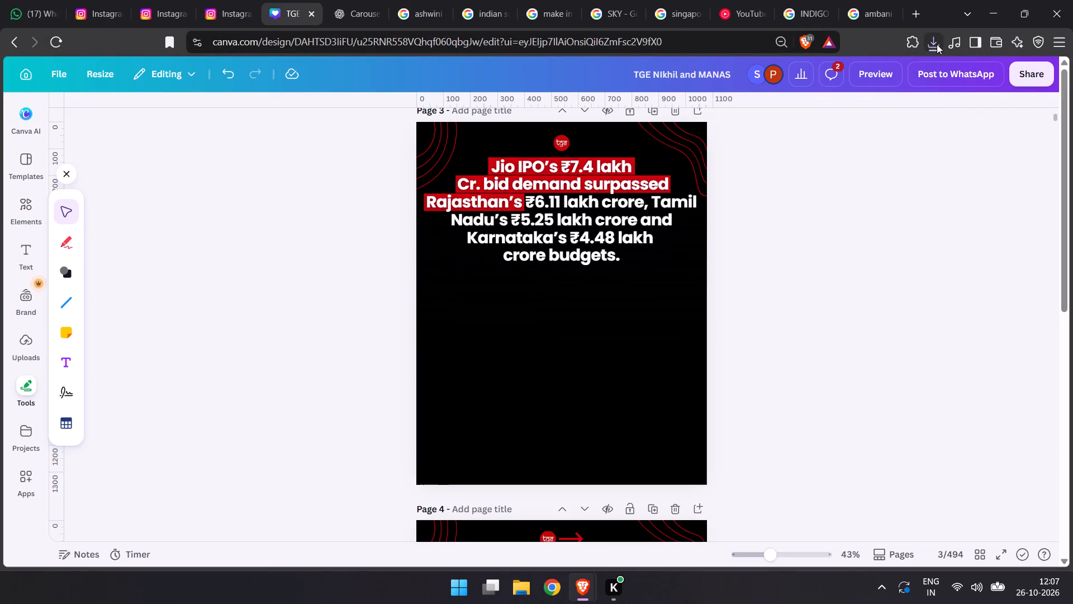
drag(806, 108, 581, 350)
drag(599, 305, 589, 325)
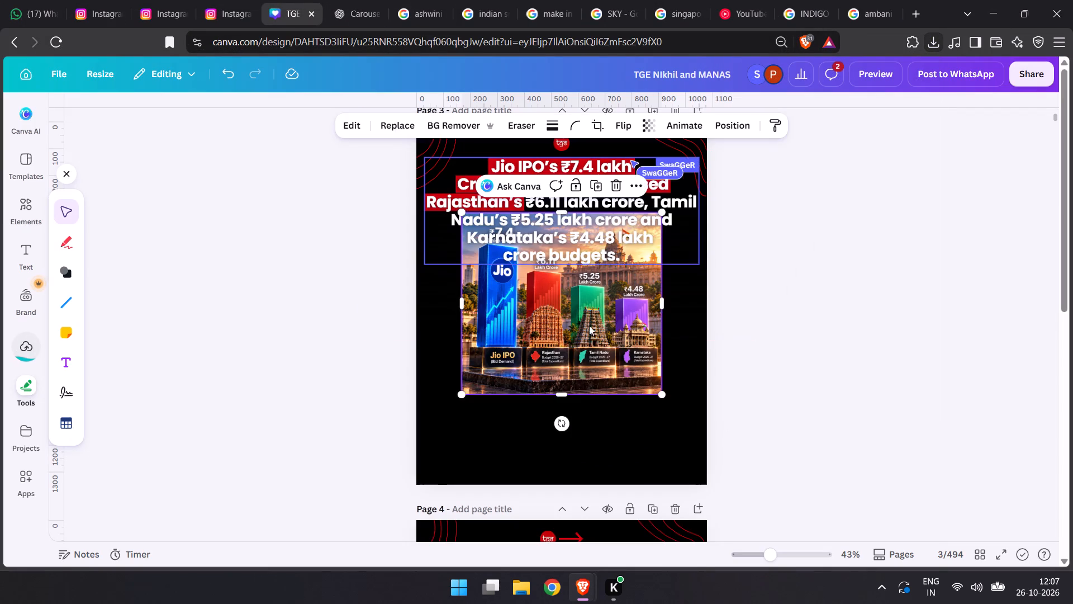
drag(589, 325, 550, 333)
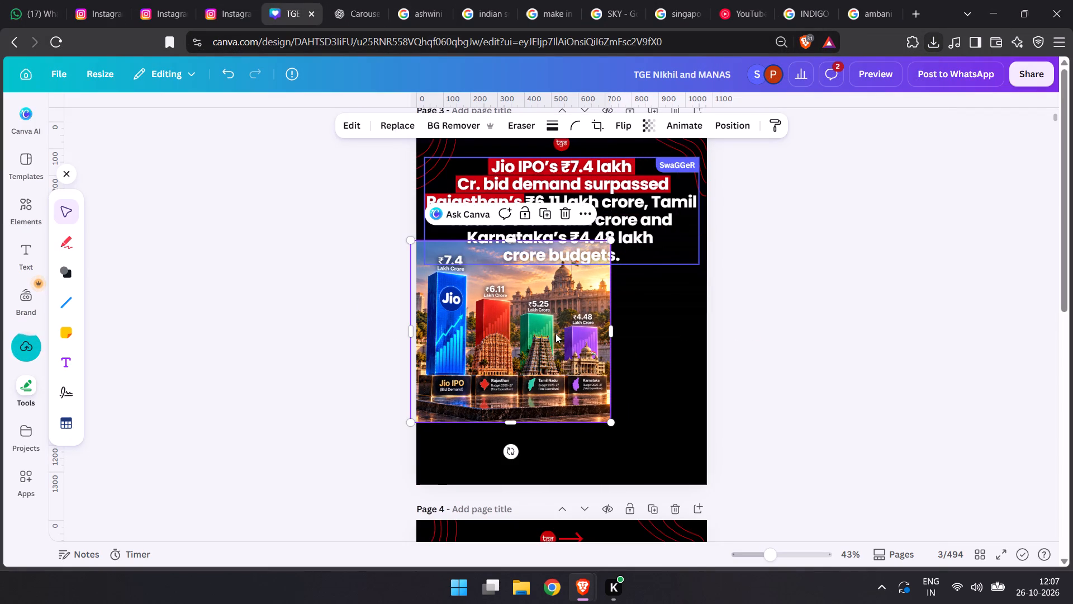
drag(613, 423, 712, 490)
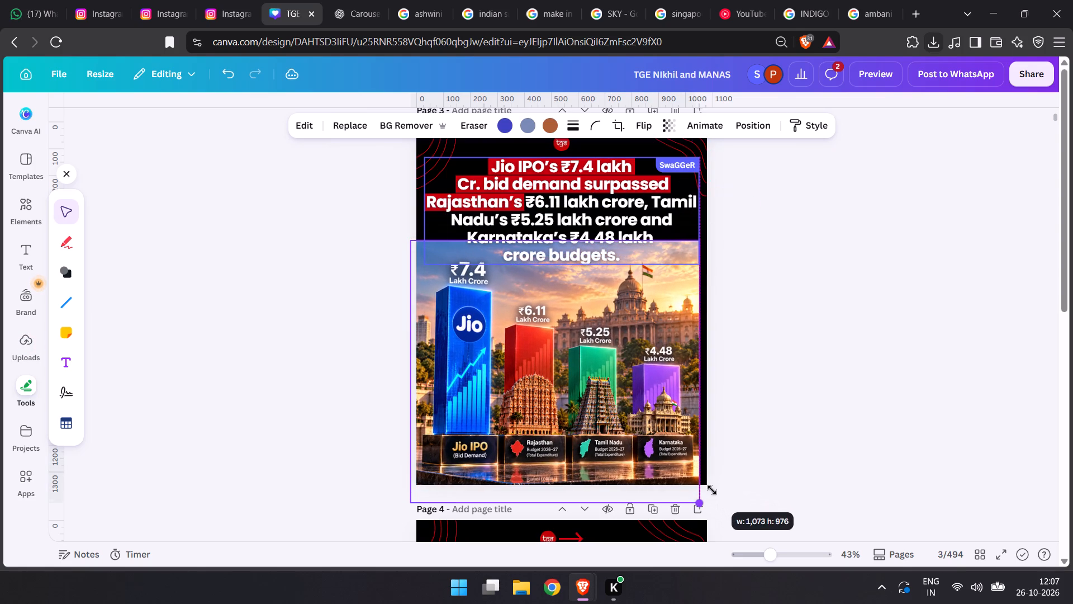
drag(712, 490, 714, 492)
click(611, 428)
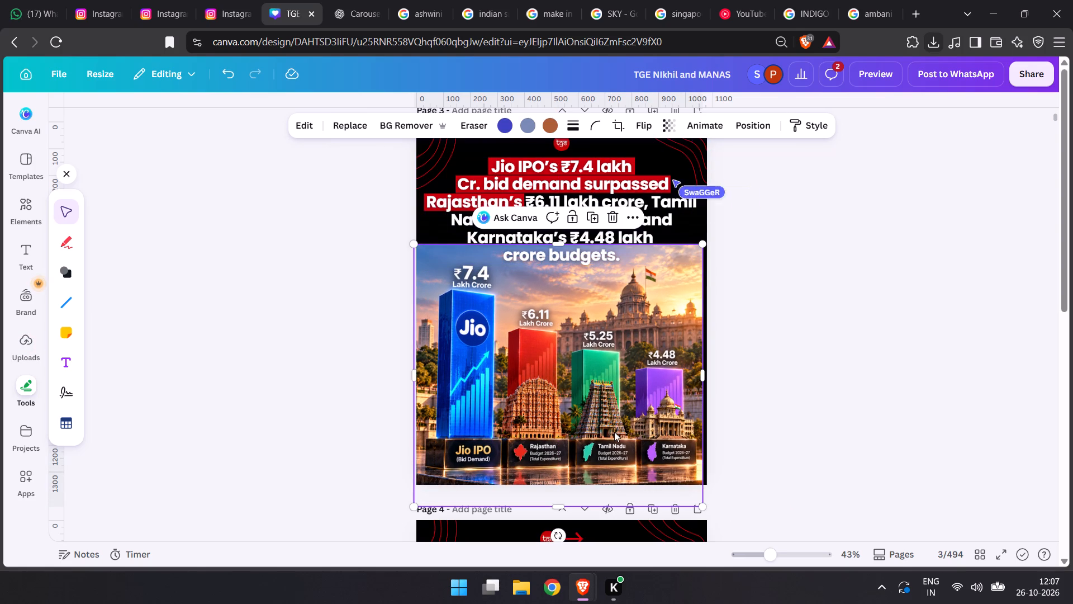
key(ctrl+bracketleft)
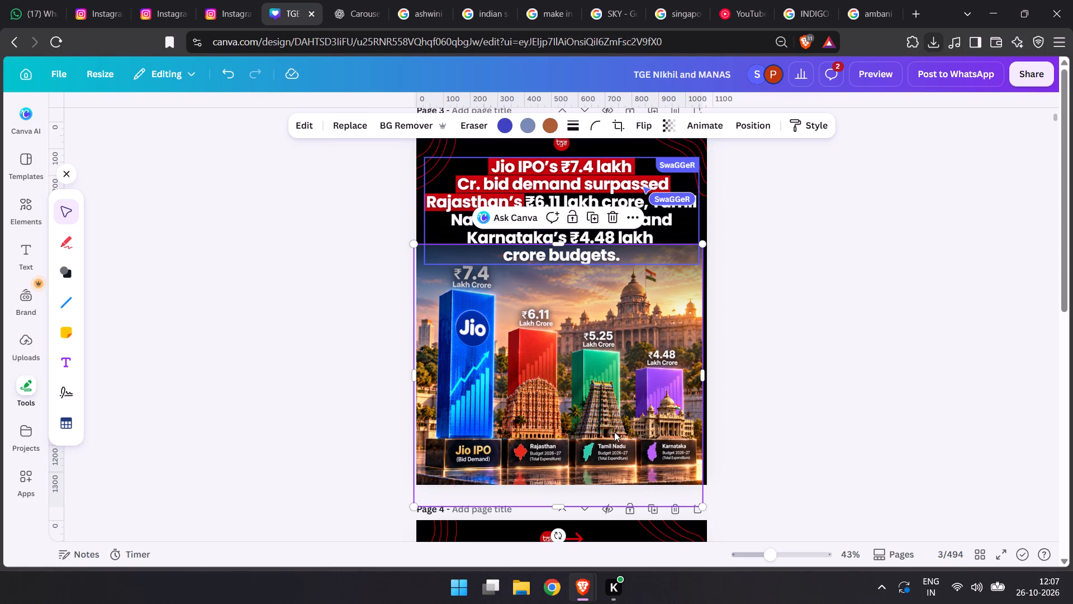
Move page 3's dark gradient overlay slightly lower over the top of the bar image.
click(788, 413)
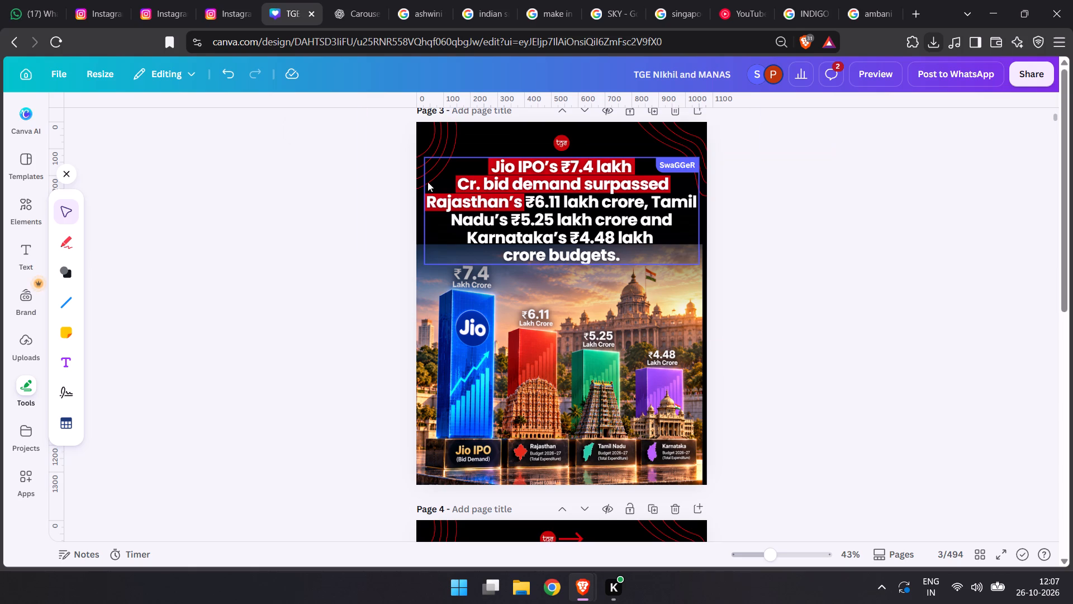
drag(483, 135, 483, 149)
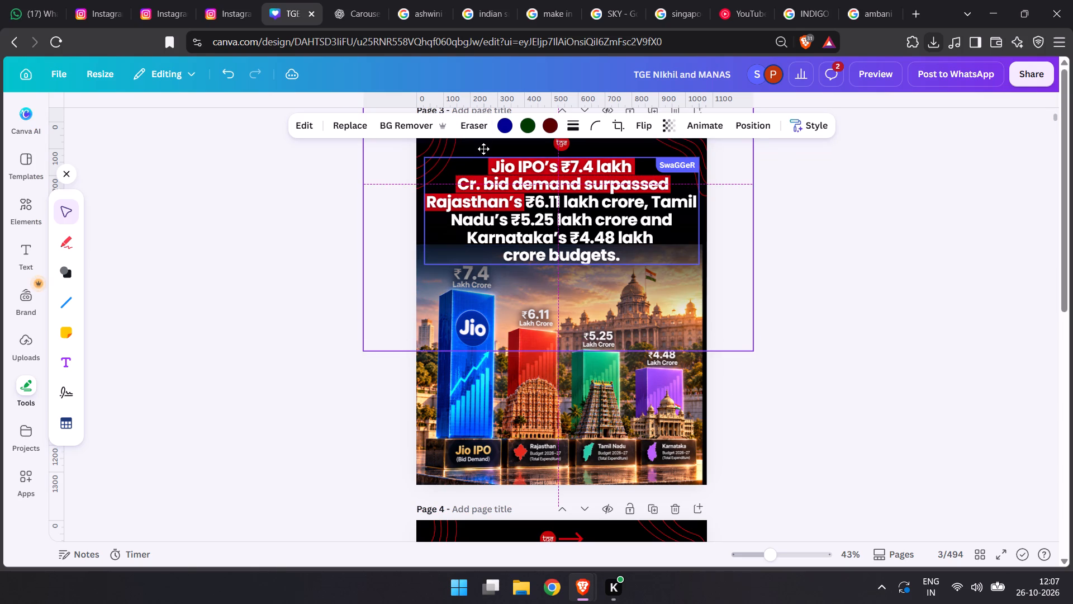
drag(483, 149, 483, 155)
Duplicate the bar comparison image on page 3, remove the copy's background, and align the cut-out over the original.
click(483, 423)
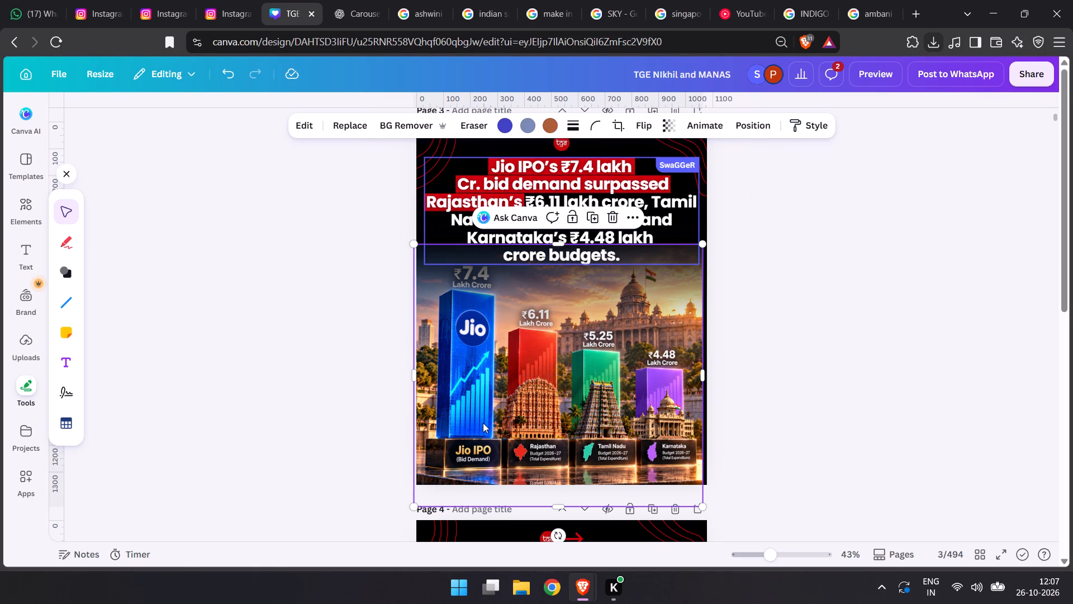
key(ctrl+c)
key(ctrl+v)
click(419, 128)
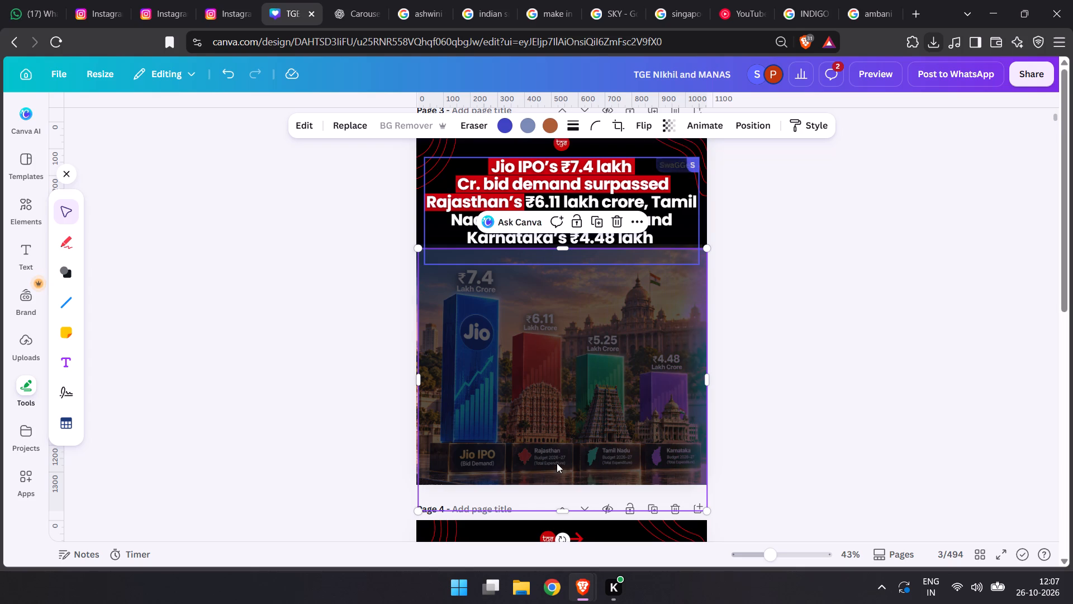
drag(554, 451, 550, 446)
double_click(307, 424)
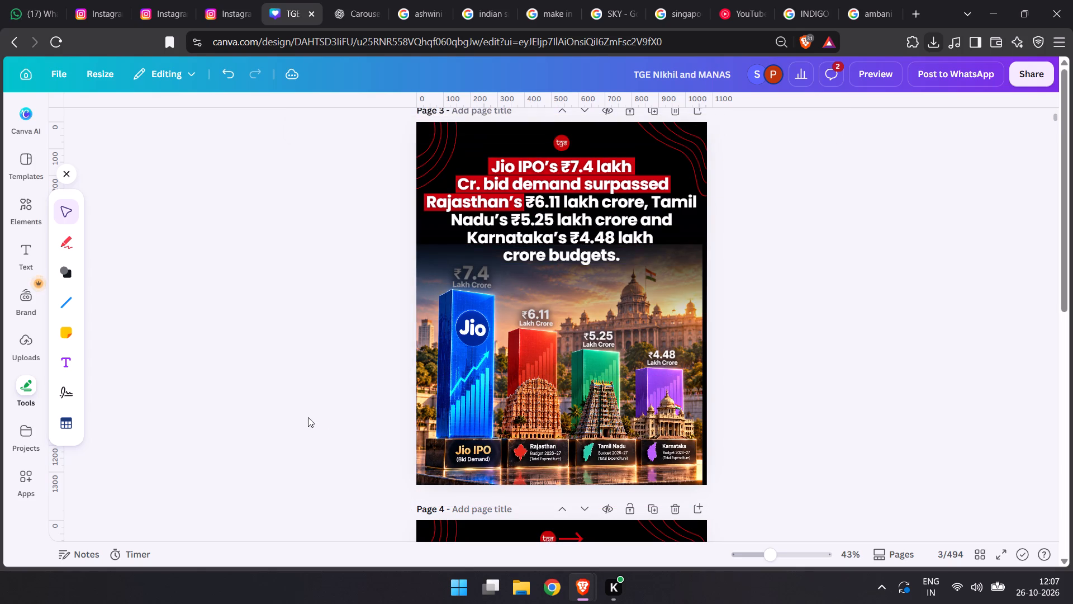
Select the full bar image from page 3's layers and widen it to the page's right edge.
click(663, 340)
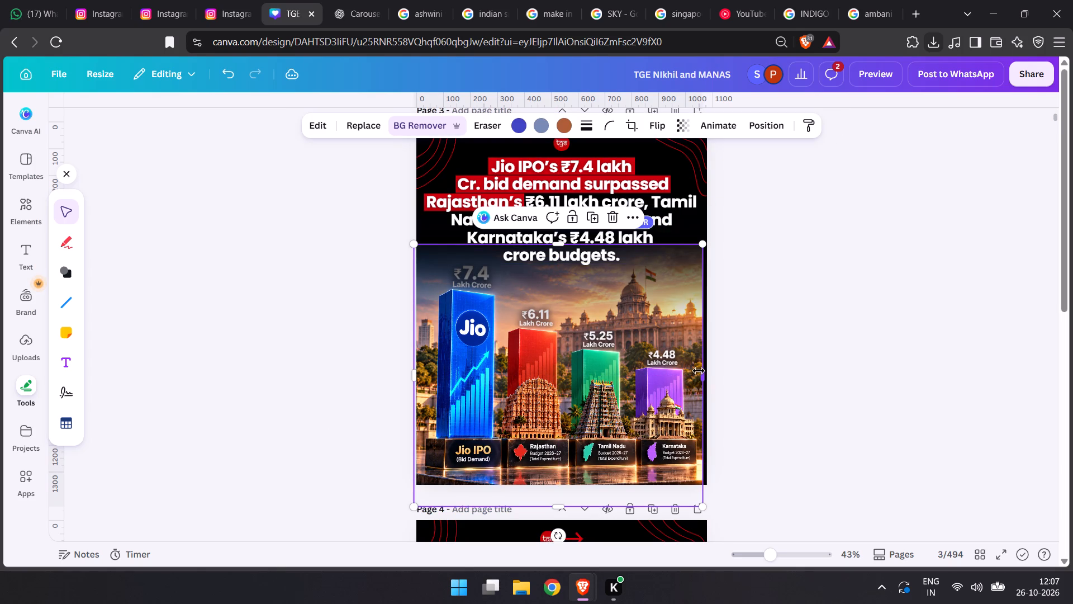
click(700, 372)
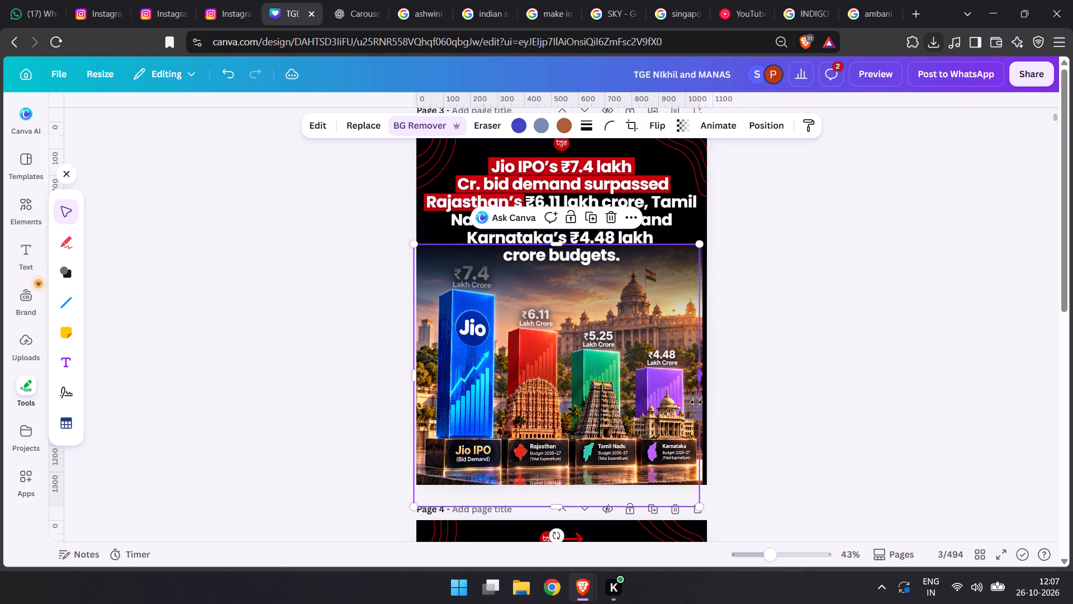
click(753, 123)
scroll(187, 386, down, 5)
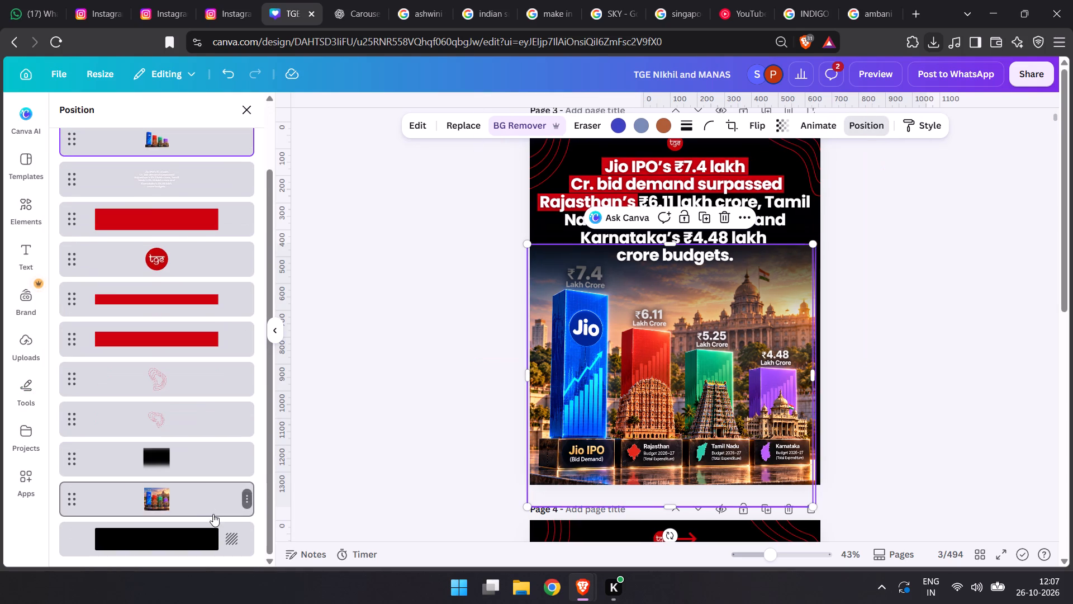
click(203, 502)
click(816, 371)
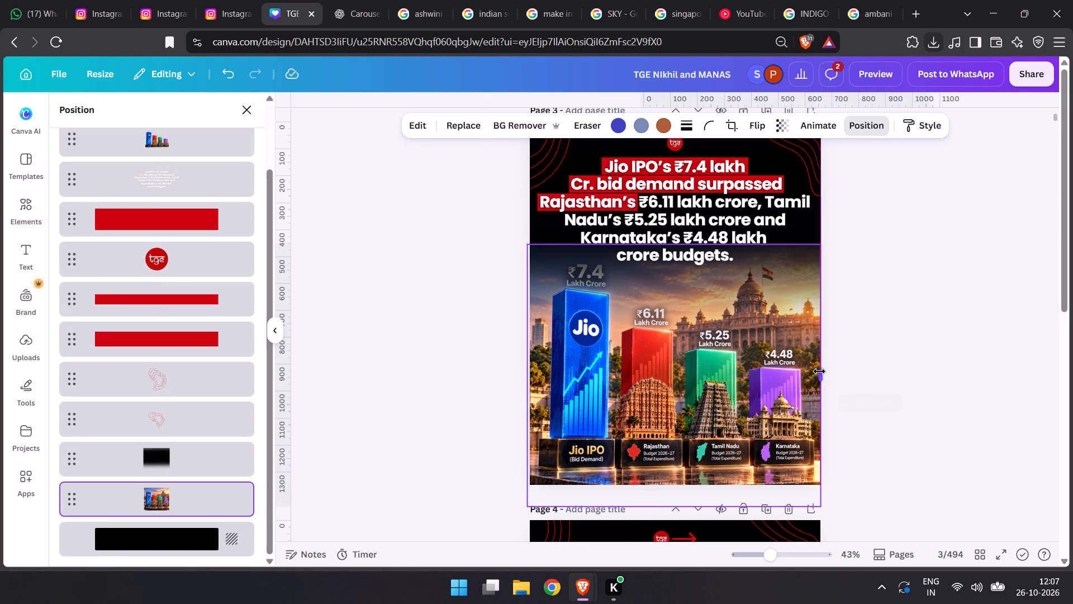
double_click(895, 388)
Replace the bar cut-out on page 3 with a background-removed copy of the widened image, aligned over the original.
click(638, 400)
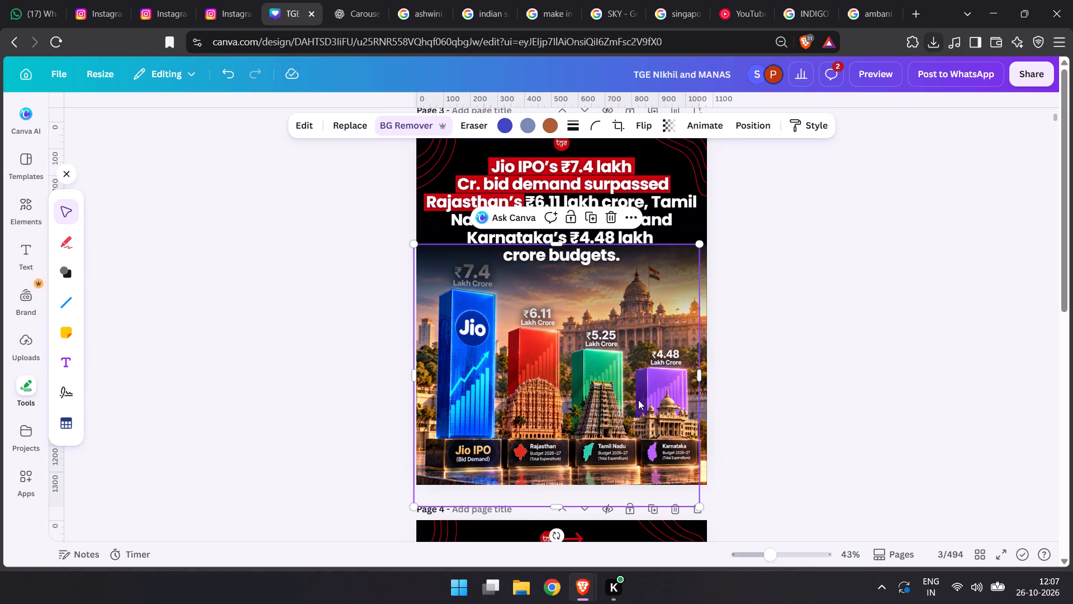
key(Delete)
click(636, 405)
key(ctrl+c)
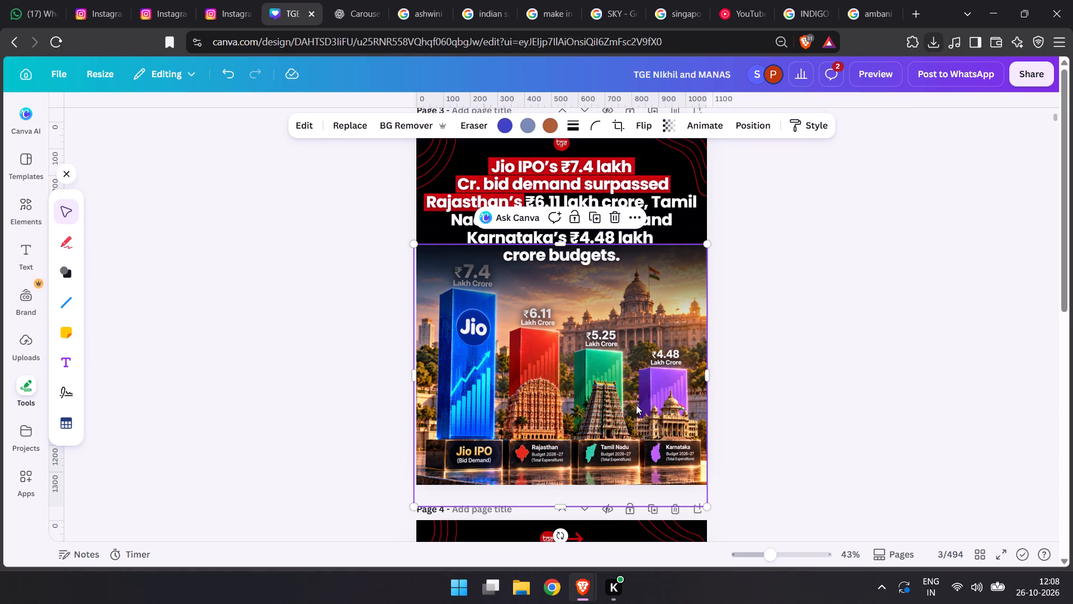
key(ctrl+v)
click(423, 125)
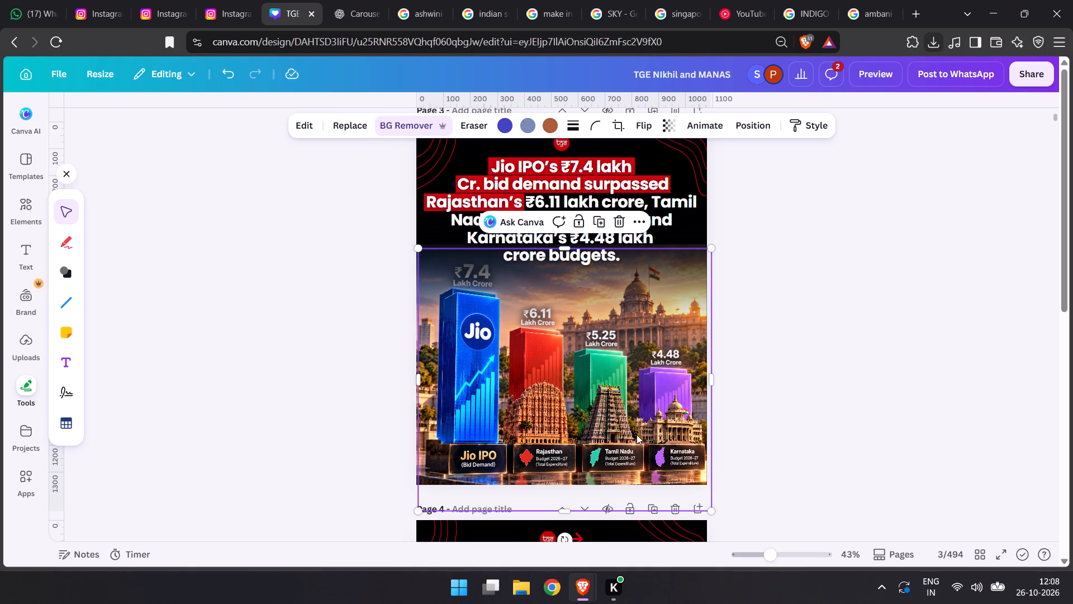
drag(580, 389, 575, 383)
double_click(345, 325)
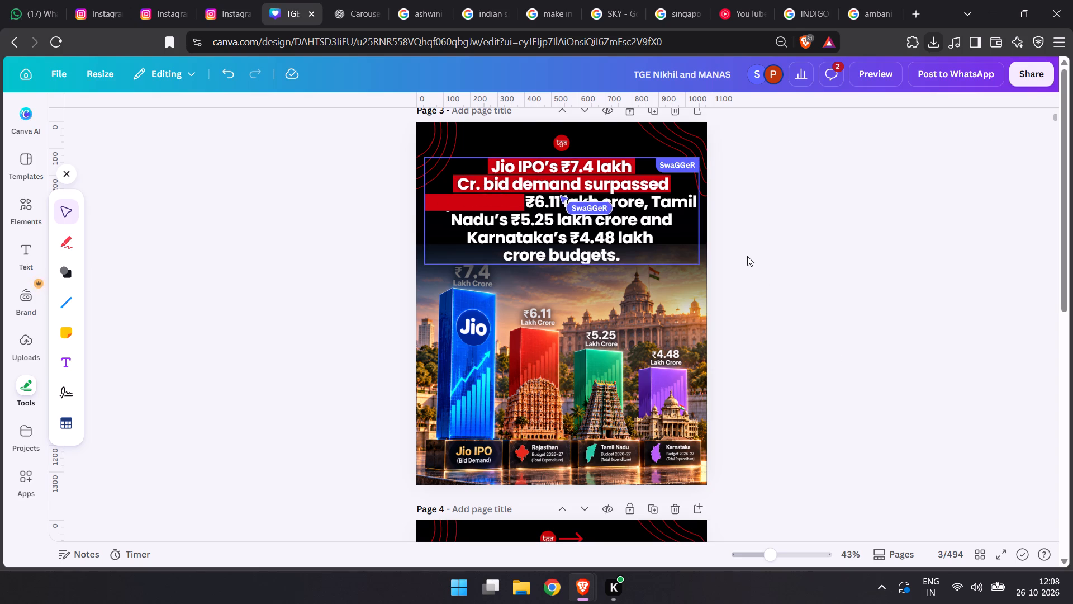
scroll(759, 286, up, 7)
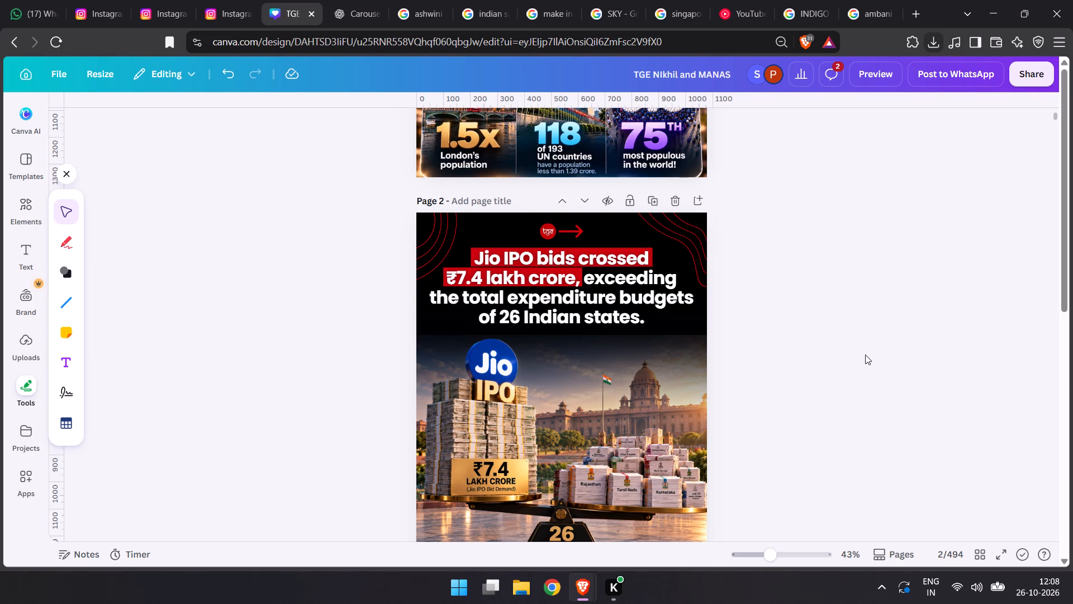
scroll(863, 354, up, 5)
scroll(863, 354, down, 8)
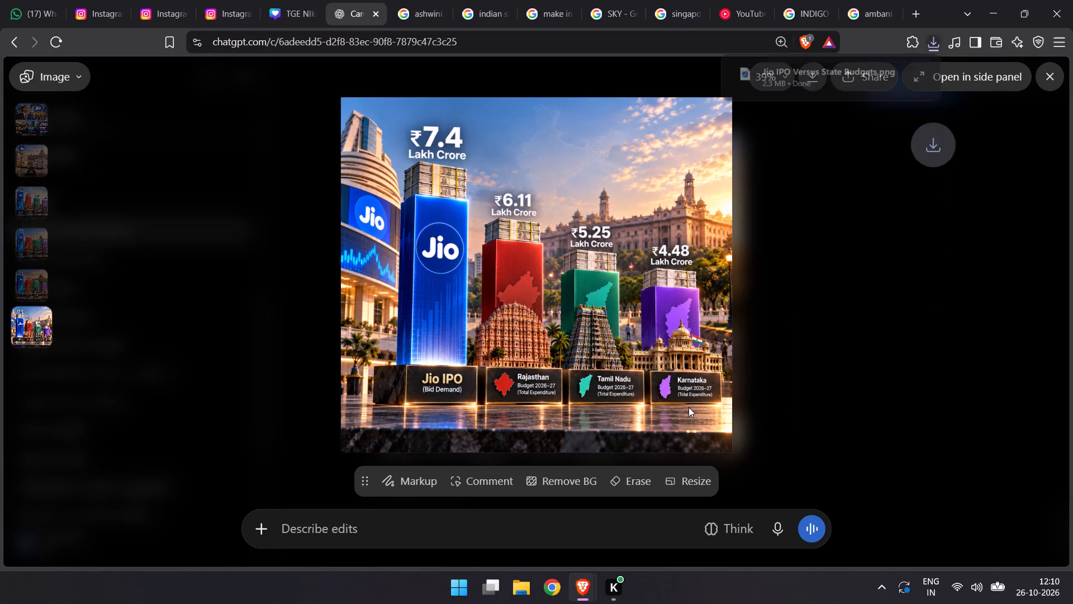
Place the downloaded comparison image on page 3 in Canva and enlarge it to the full page width, just below the headline.
click(311, 0)
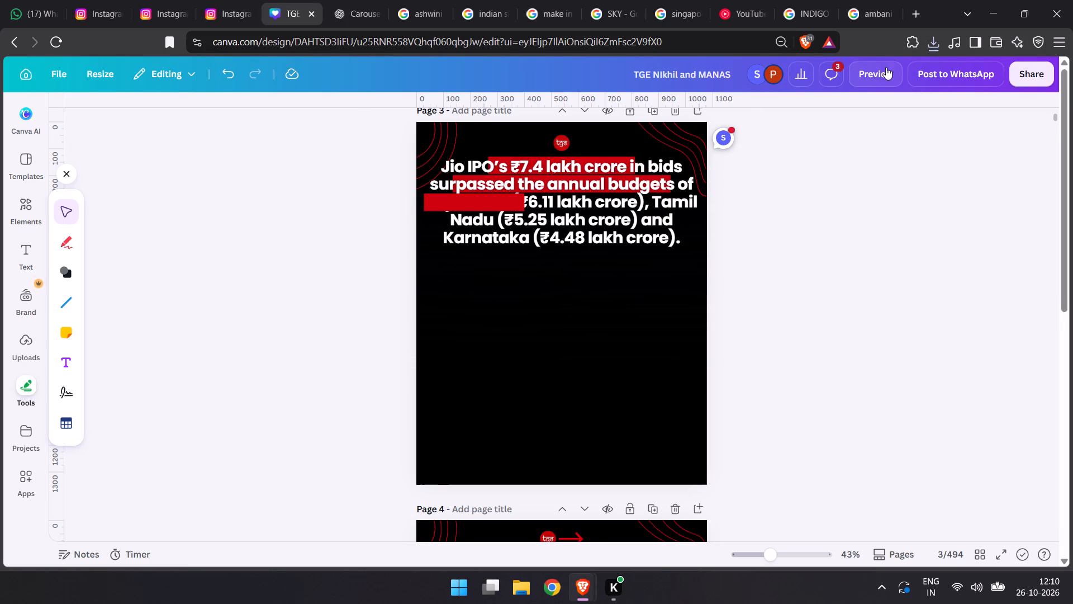
click(729, 137)
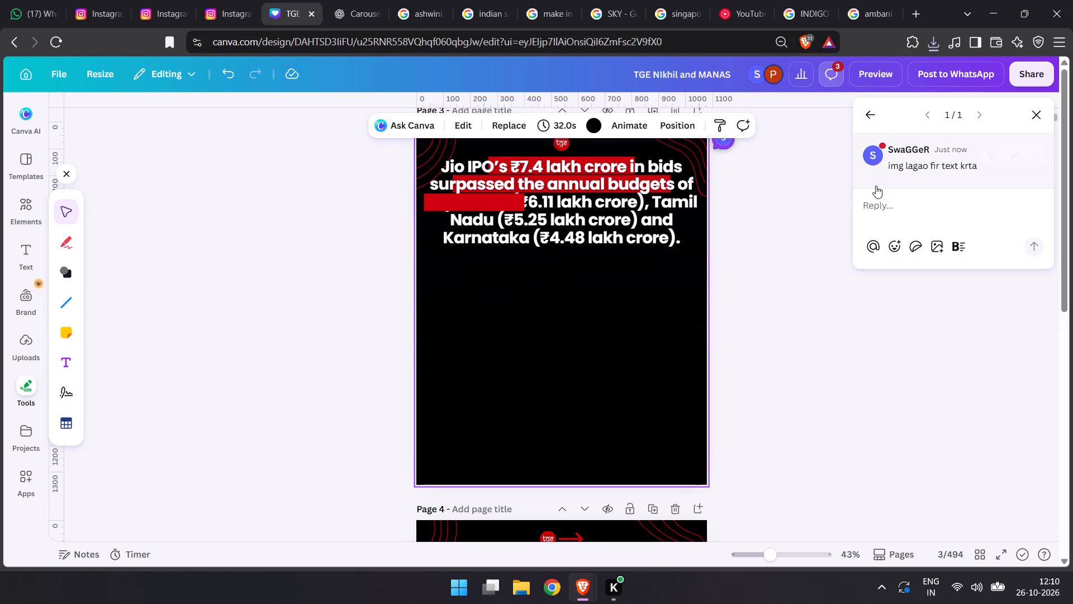
click(931, 41)
drag(776, 112, 592, 392)
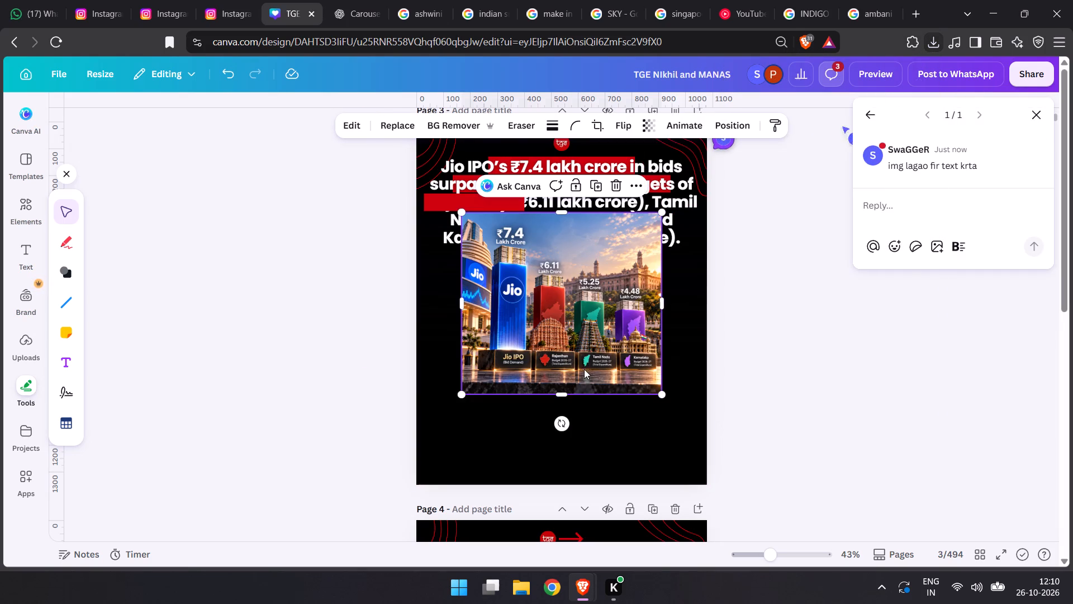
drag(585, 328, 542, 363)
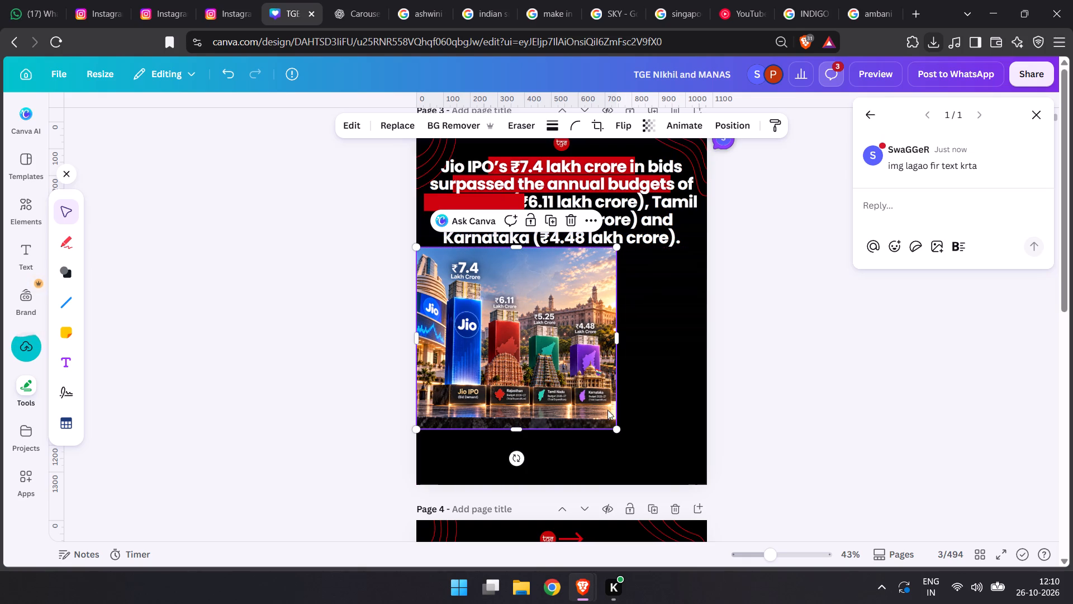
drag(619, 429, 717, 494)
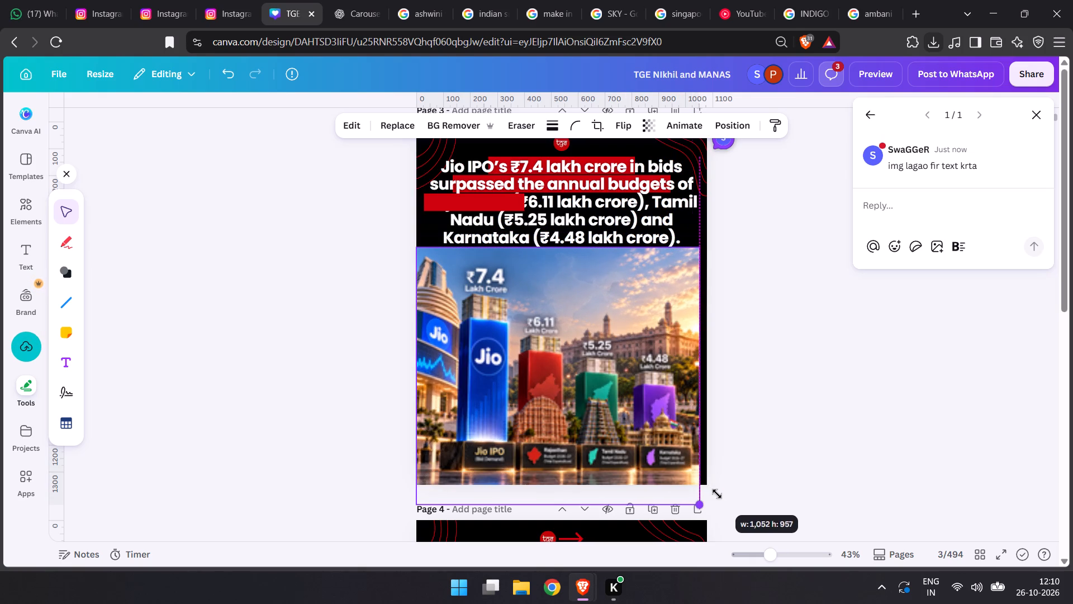
drag(717, 494, 719, 496)
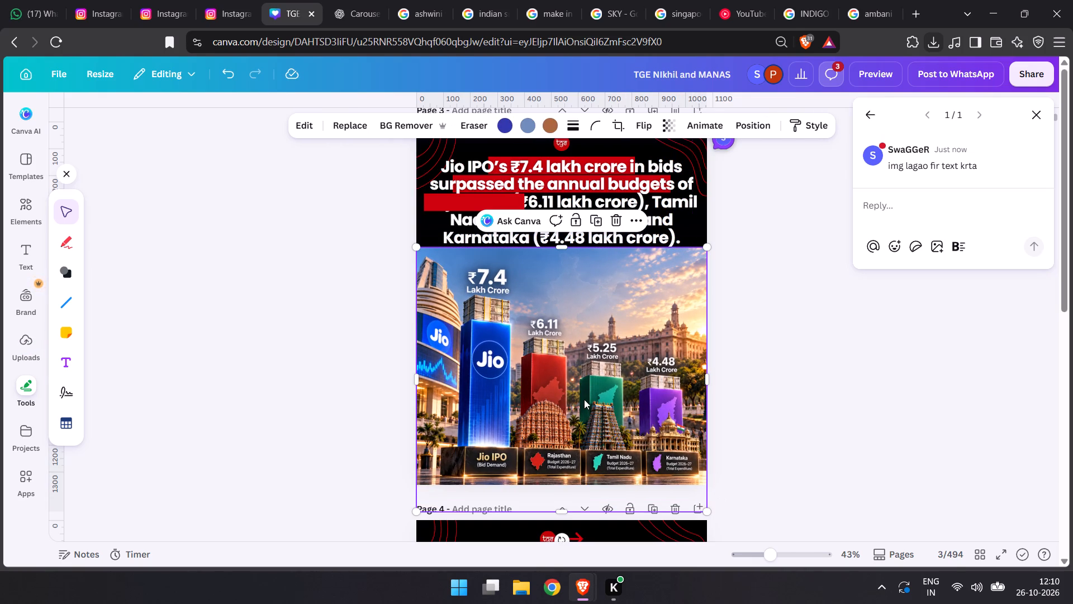
drag(584, 399, 583, 407)
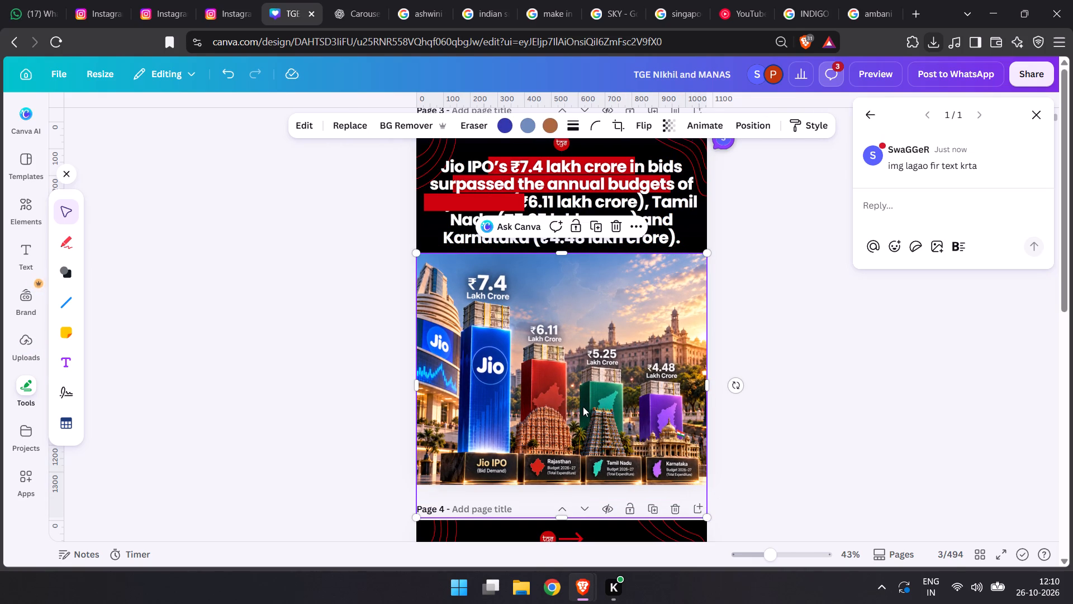
Send the comparison image two layers backward, behind the dark gradient overlay, and nudge it slightly down.
key(ctrl+bracketleft)
key(ctrl+bracketleft)
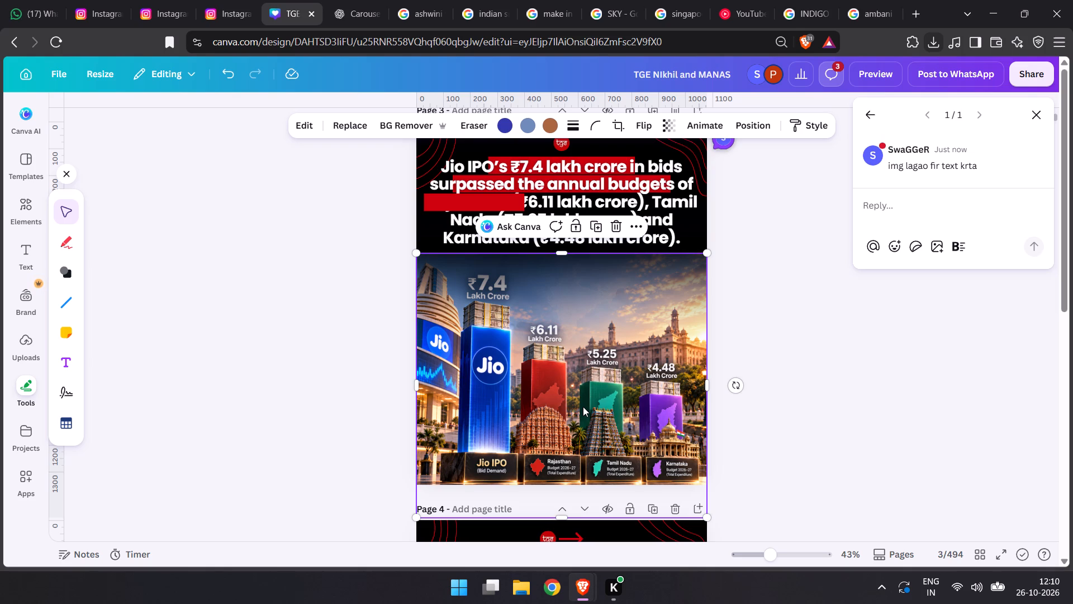
click(583, 407)
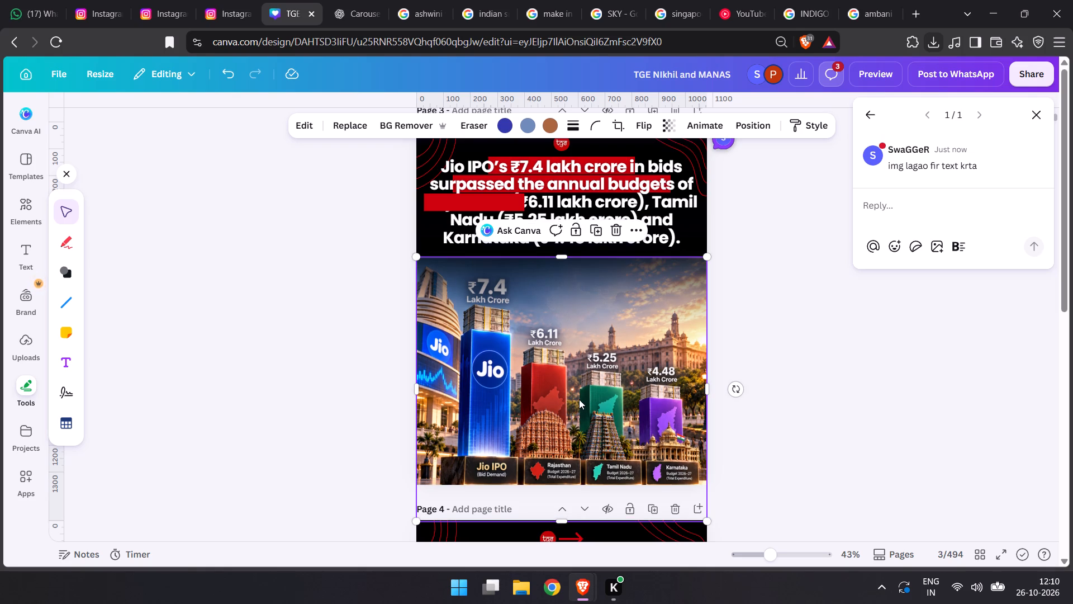
Duplicate the comparison image, remove the copy's background, and align the cut-out exactly over the original on page 3.
key(ctrl+c)
key(ctrl+v)
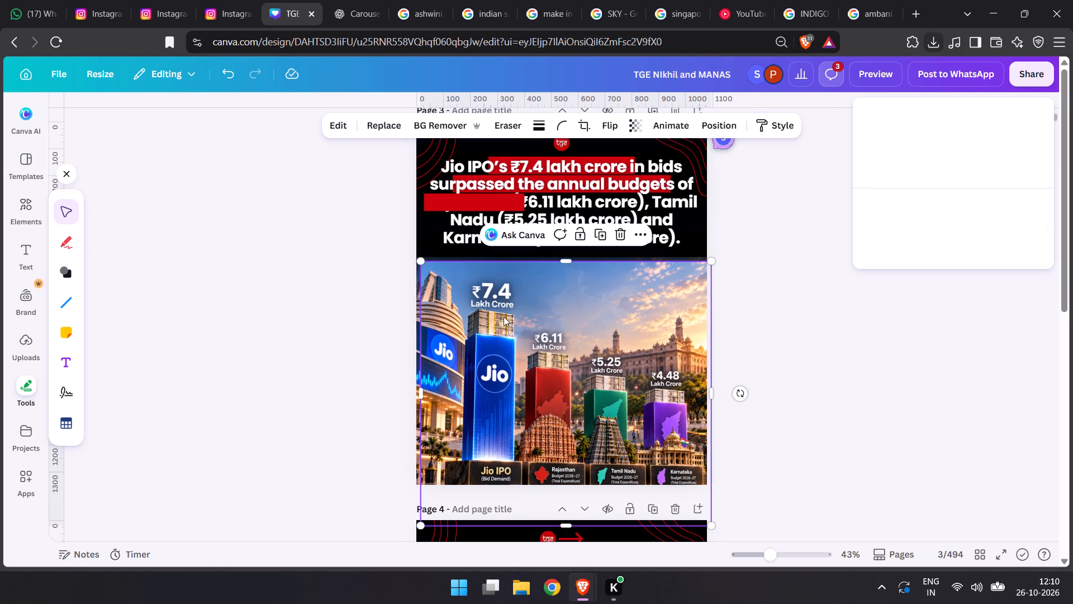
click(392, 127)
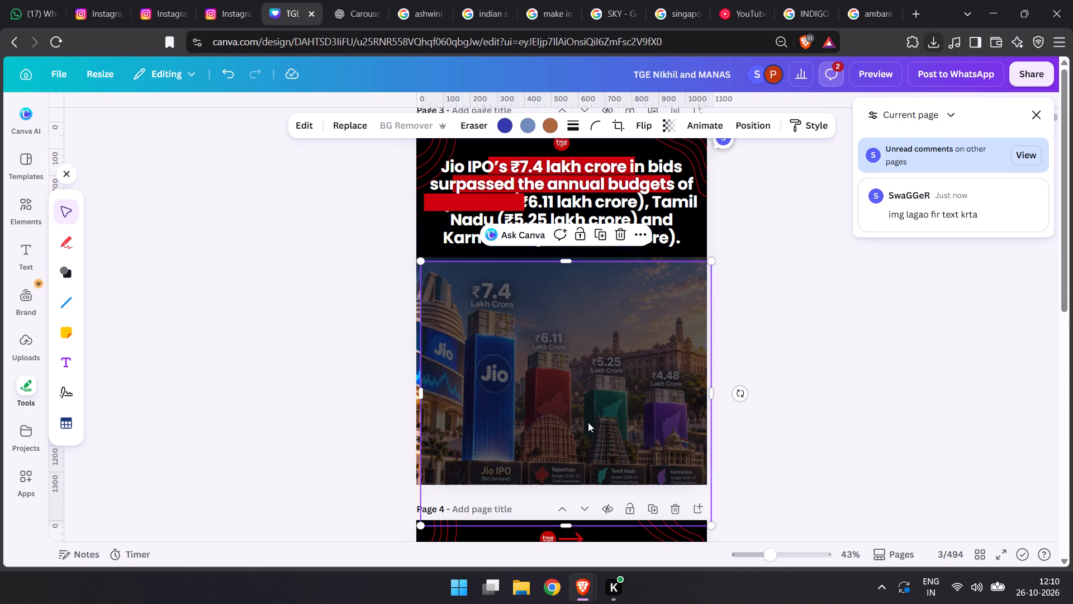
drag(601, 418, 597, 414)
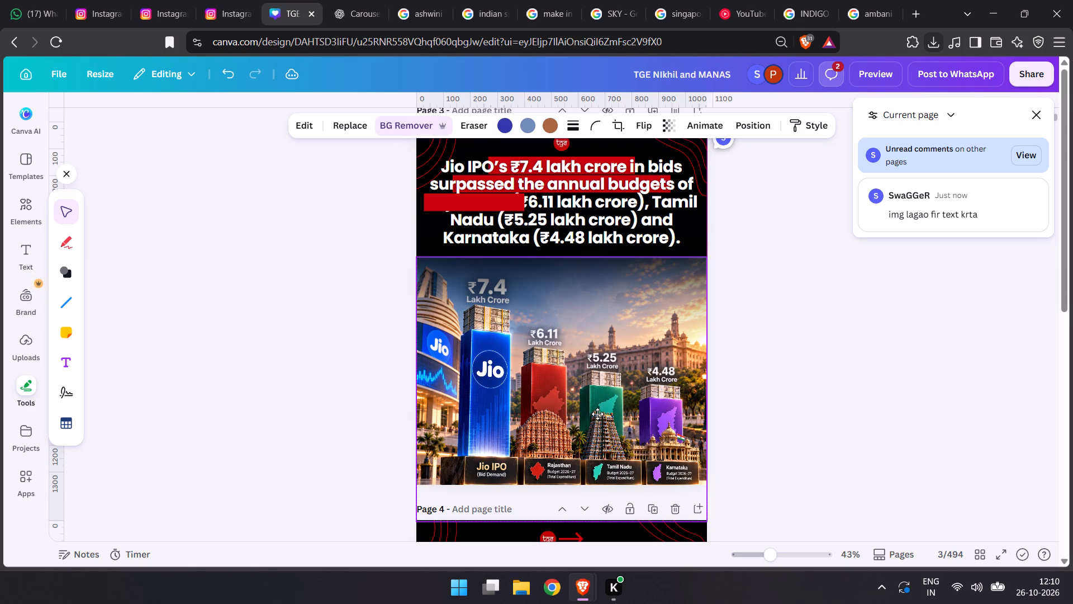
drag(597, 414, 595, 414)
double_click(307, 393)
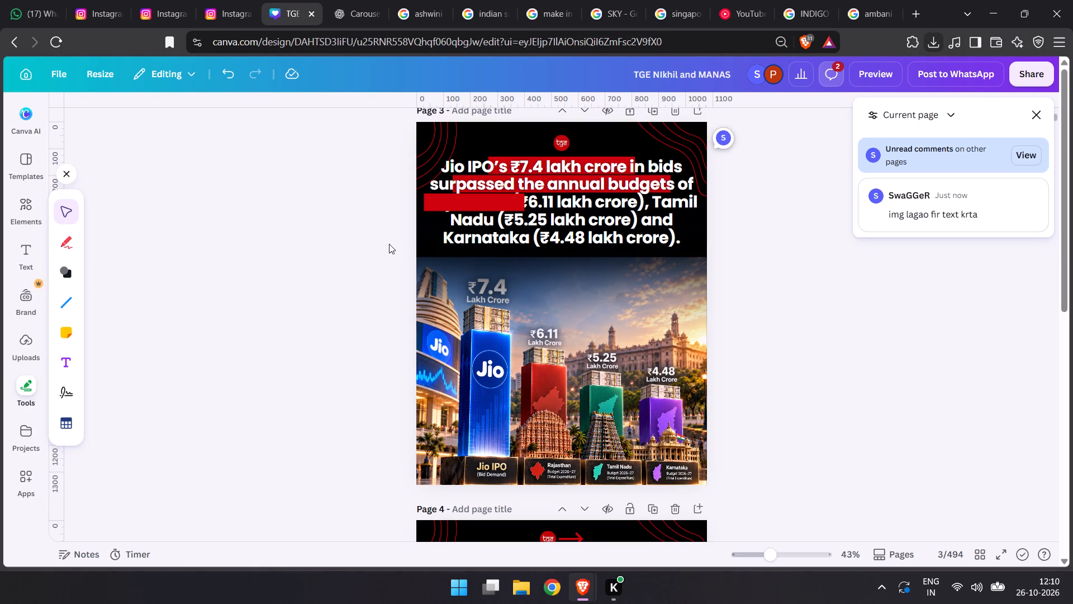
Shift page 3's dark gradient overlay slightly downward over the top of the comparison image.
drag(491, 138, 495, 153)
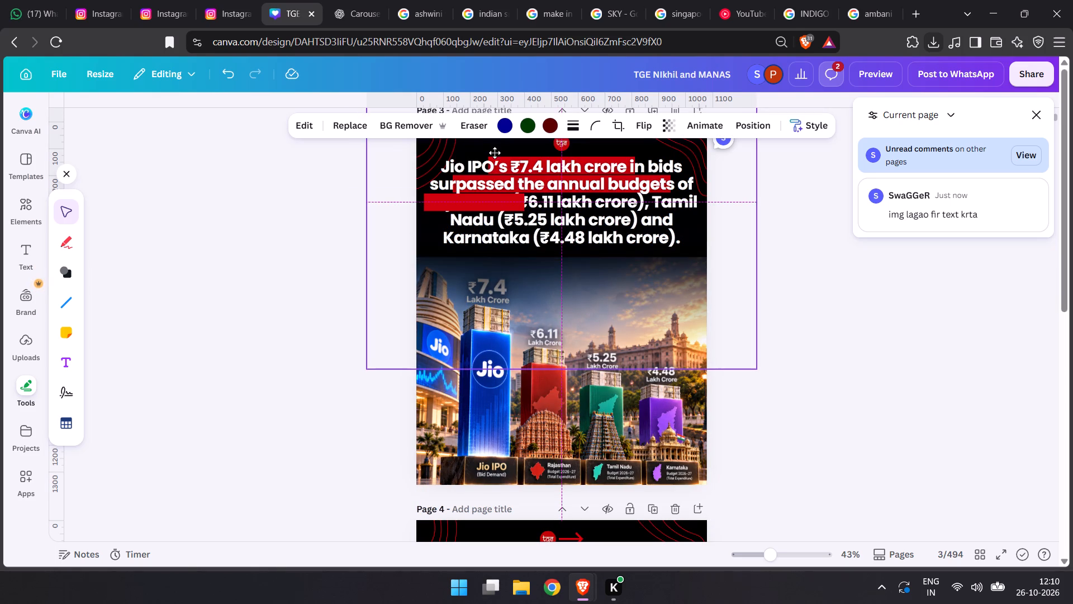
drag(495, 153, 499, 159)
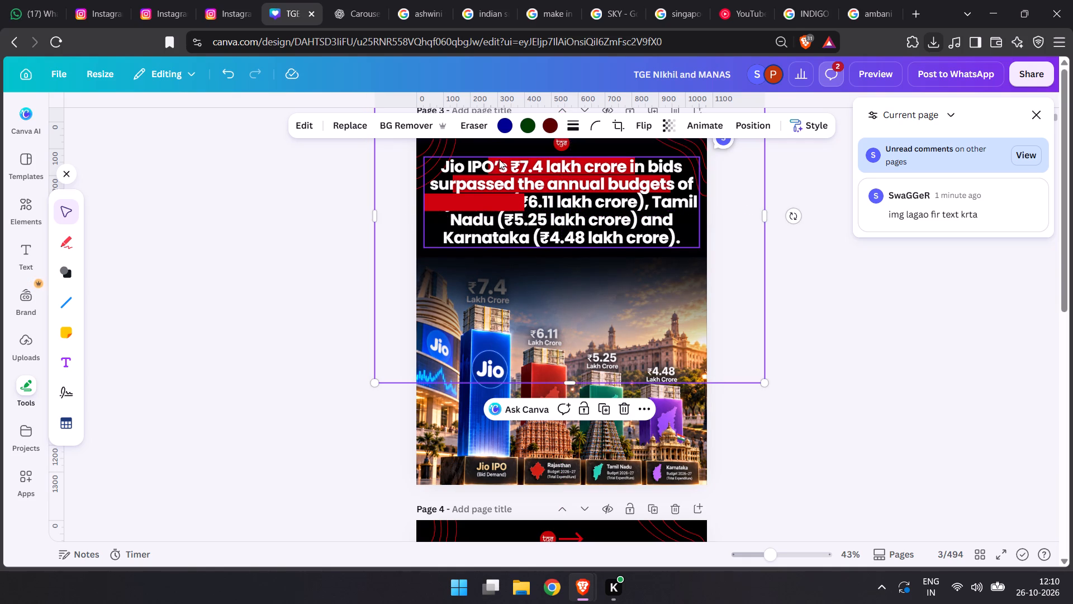
Review the unread comments on the design's other pages, including the one on page 346, and close the comments.
scroll(839, 226, up, 3)
scroll(805, 280, up, 4)
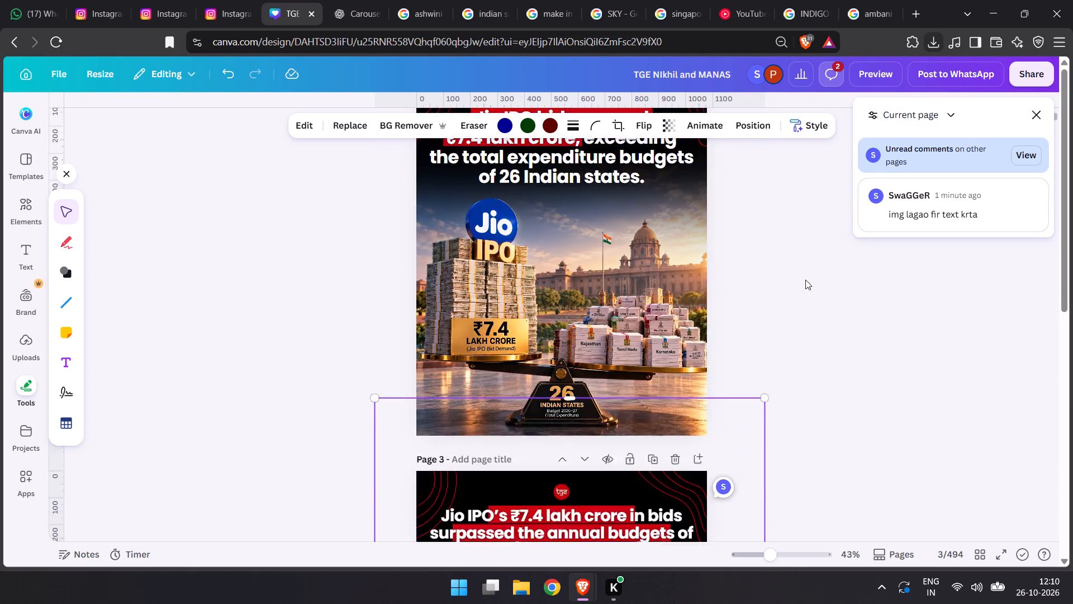
scroll(805, 280, up, 10)
click(1012, 152)
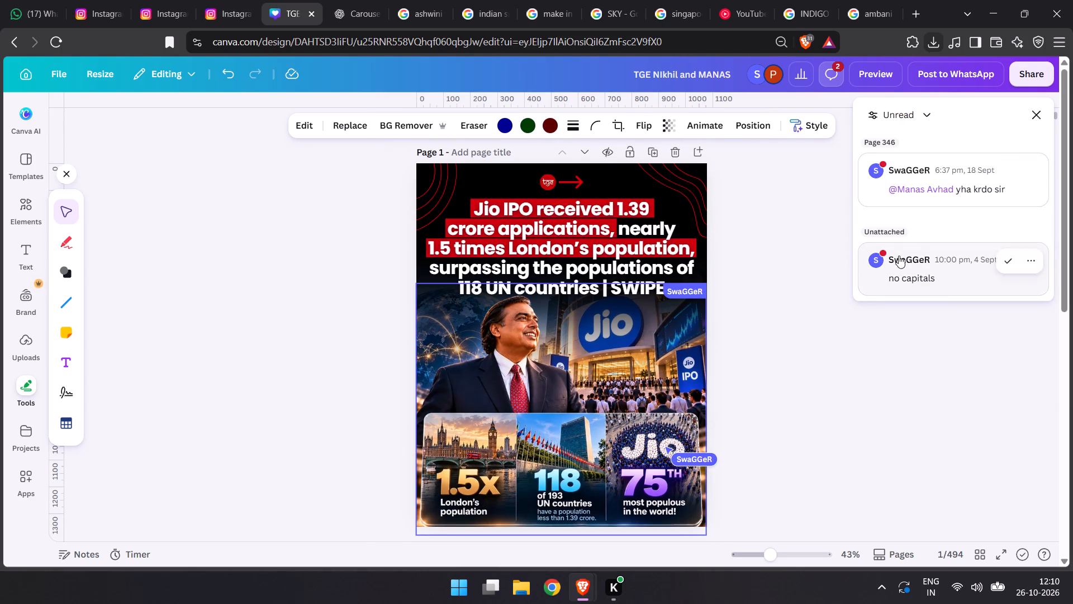
click(923, 284)
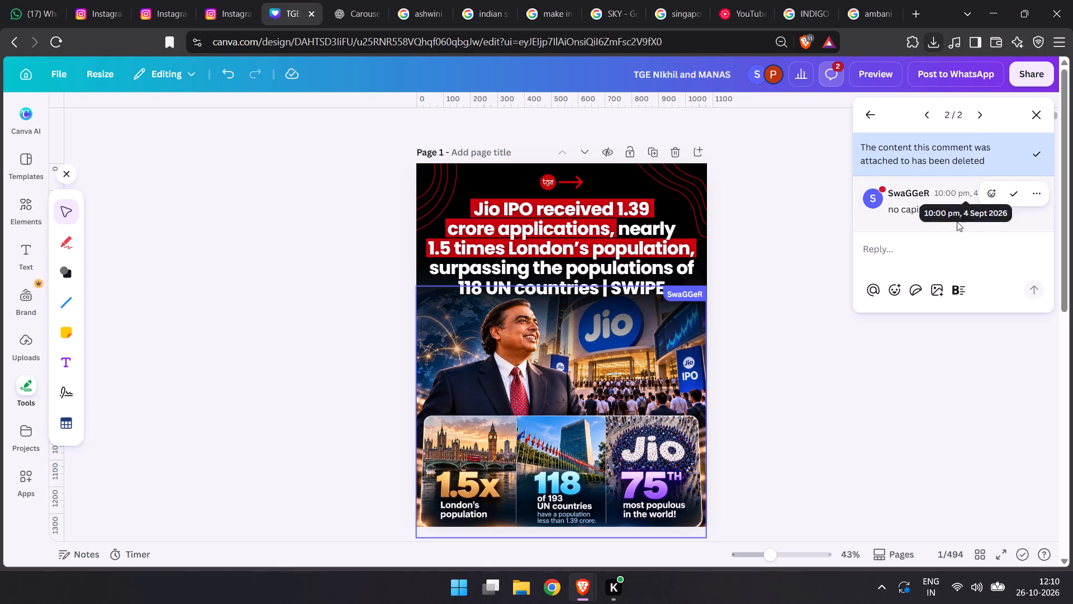
scroll(873, 321, down, 3)
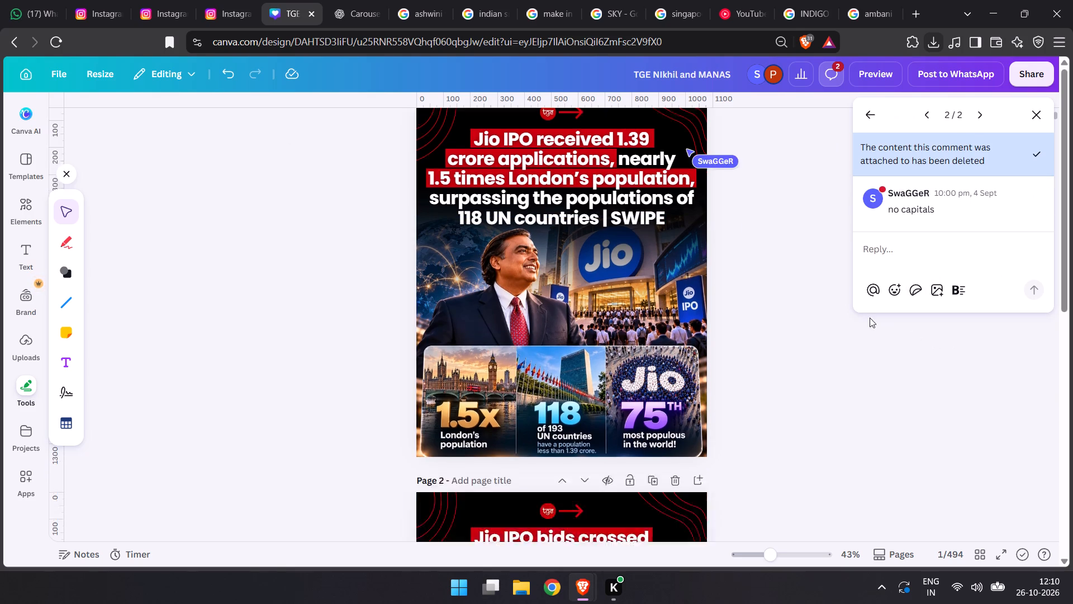
click(971, 117)
click(929, 120)
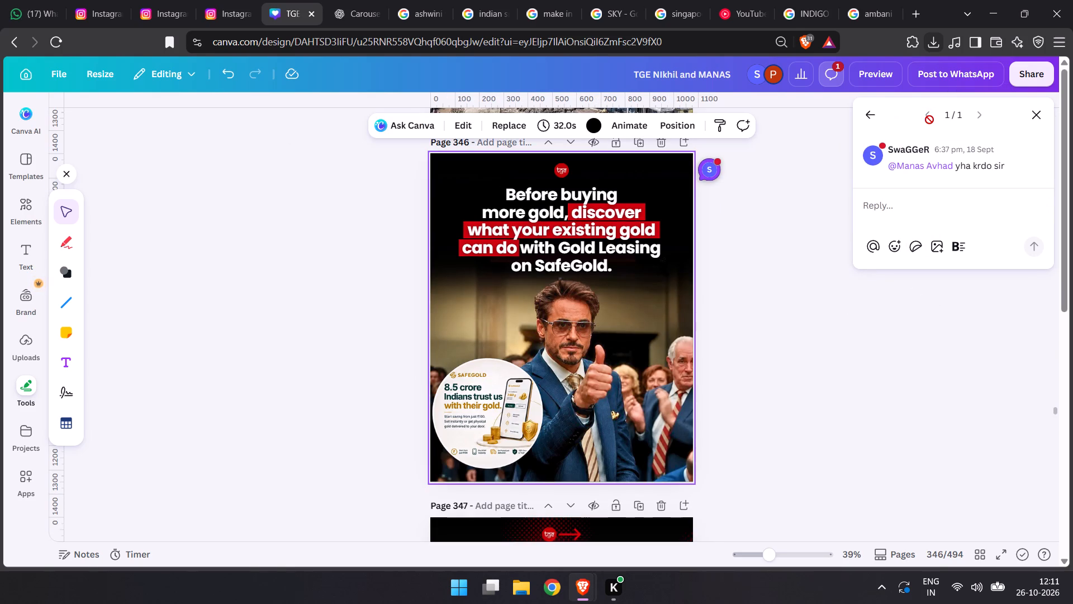
click(929, 120)
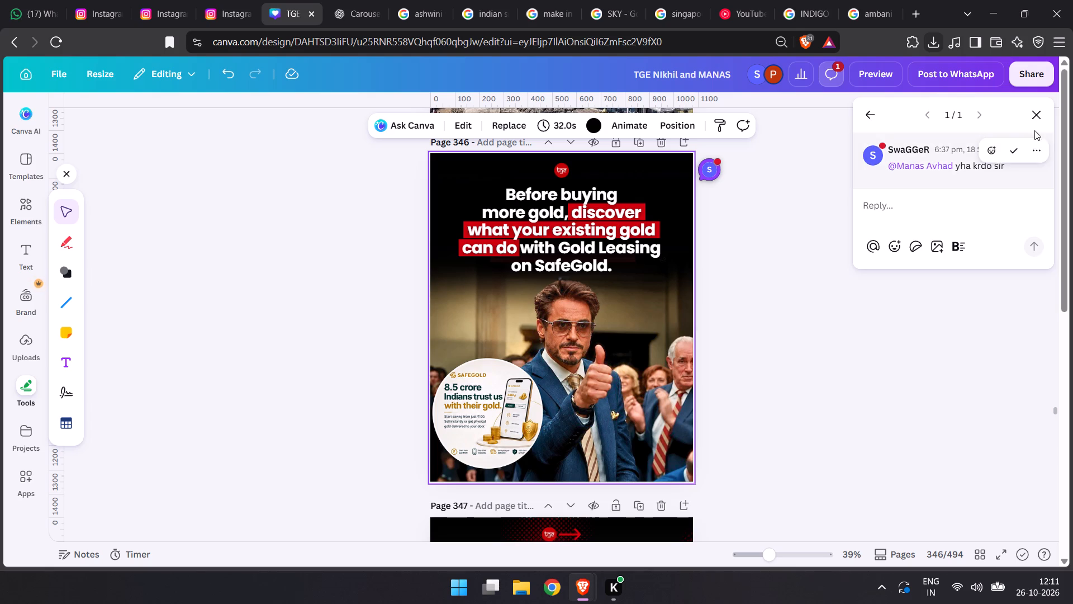
click(1038, 119)
Return to page 1, review carousel pages 2 and 3, and read the comment attached to page 3.
double_click(929, 555)
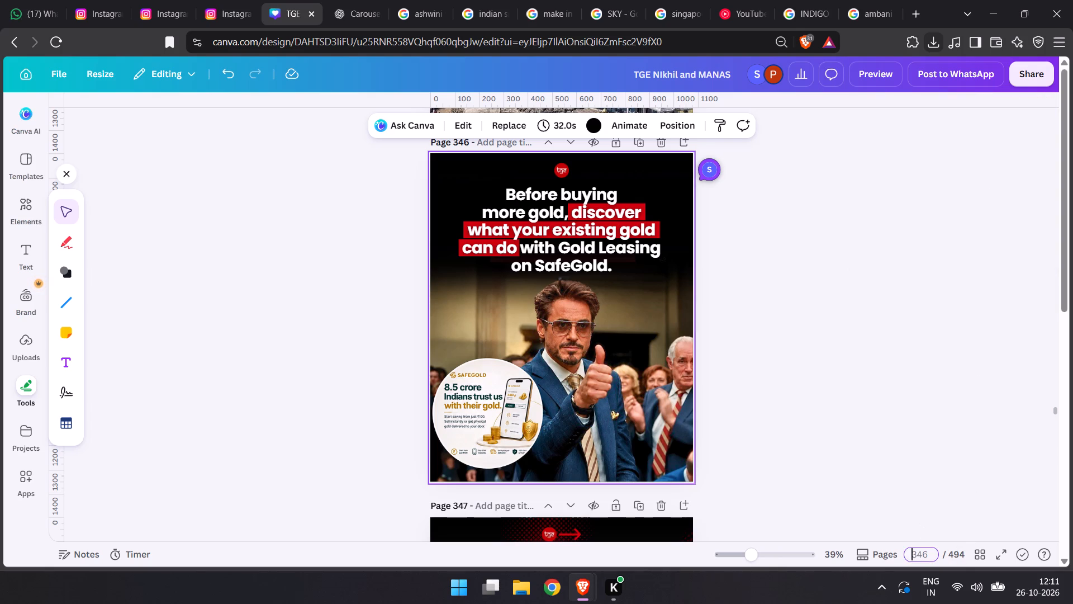
key(1)
key(Return)
scroll(802, 392, down, 8)
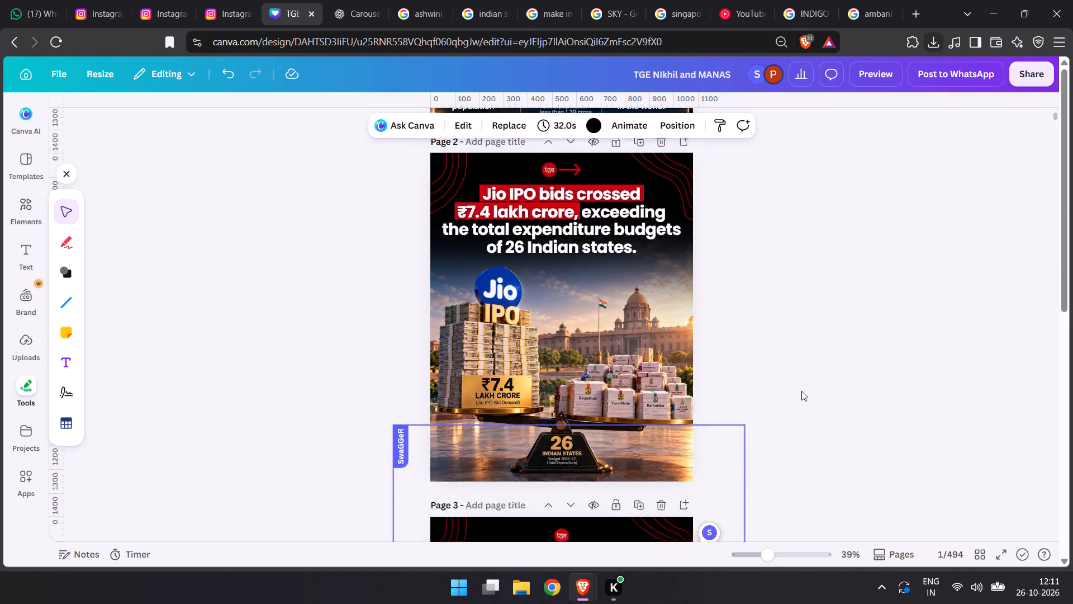
scroll(800, 386, down, 2)
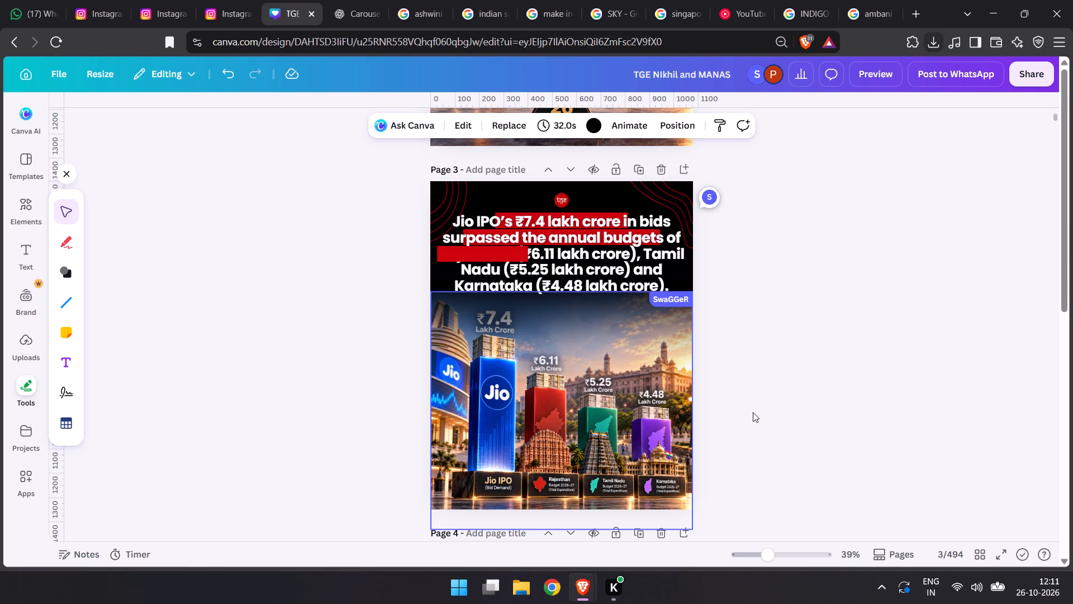
scroll(730, 418, up, 5)
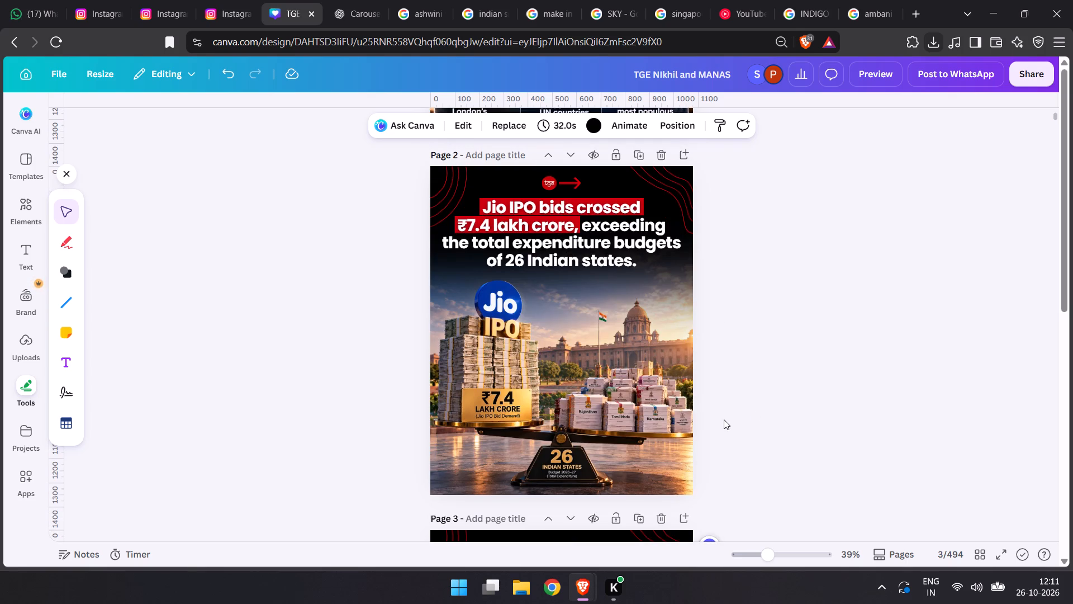
scroll(856, 398, down, 6)
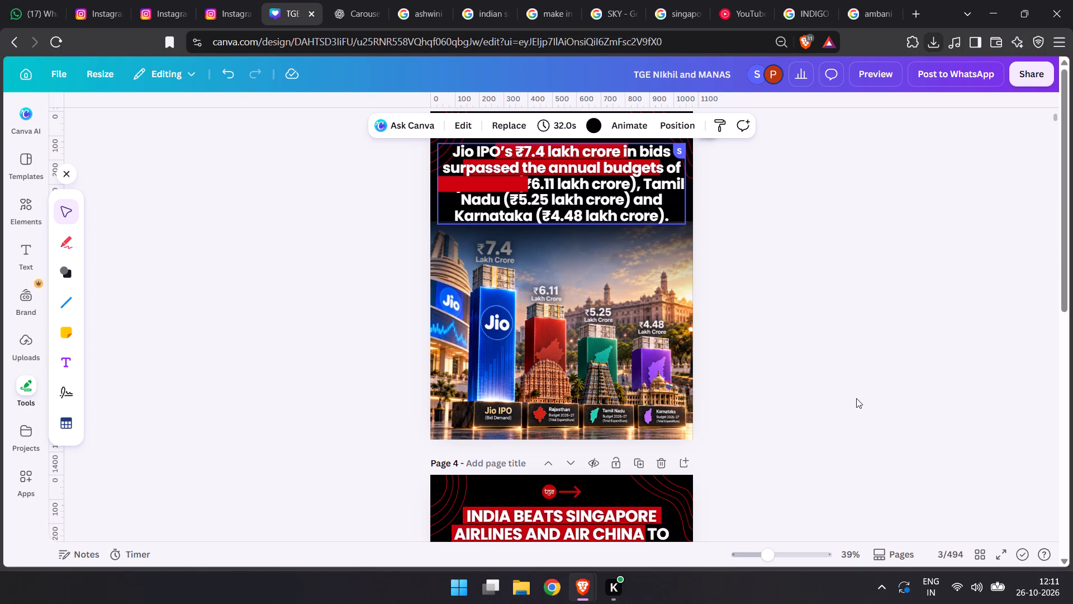
scroll(856, 398, up, 5)
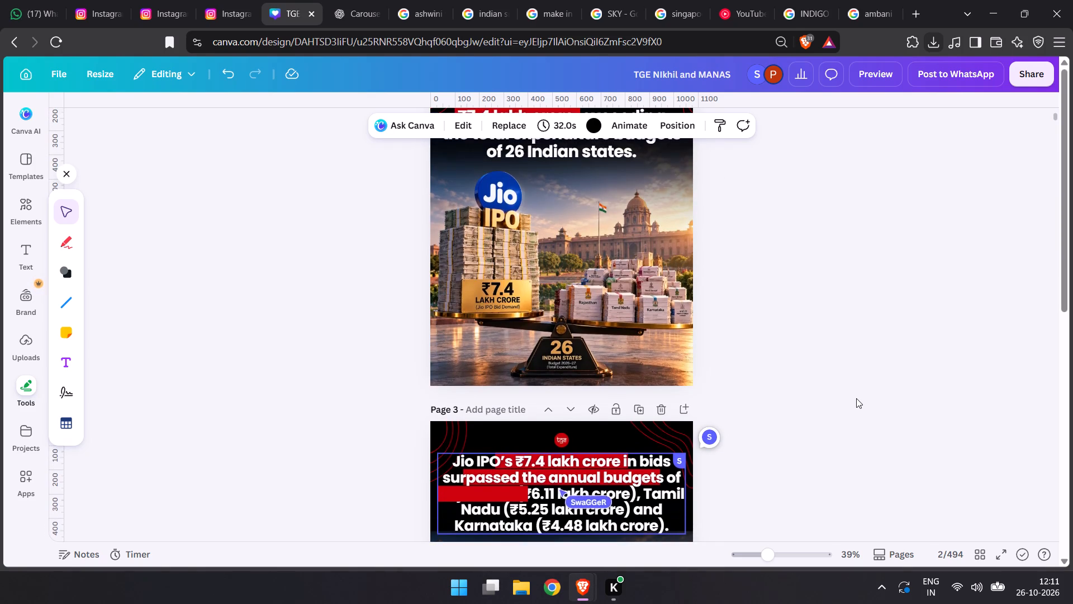
scroll(856, 398, down, 2)
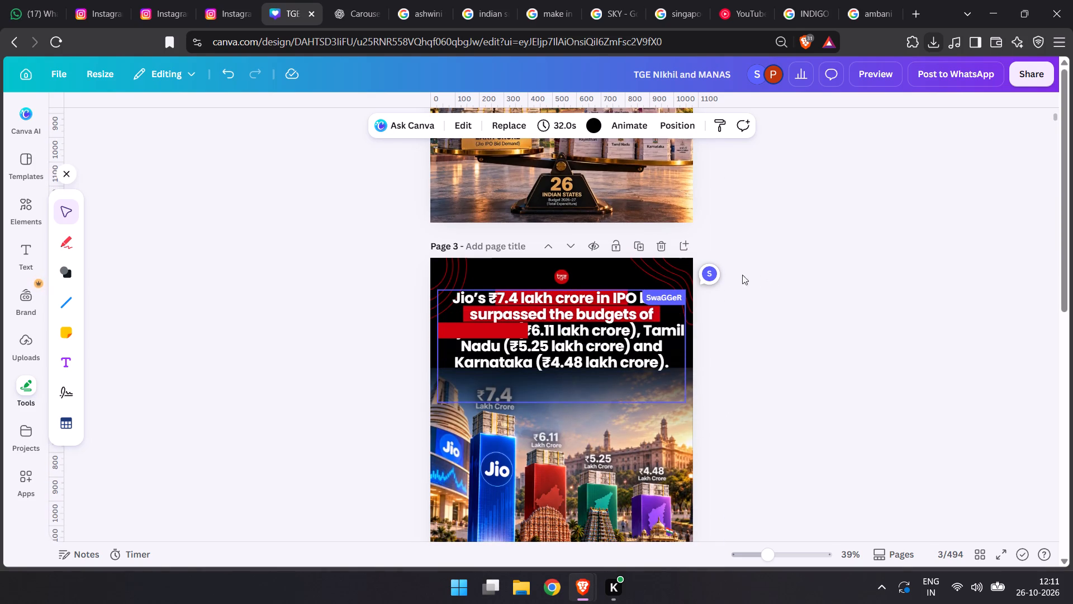
click(713, 277)
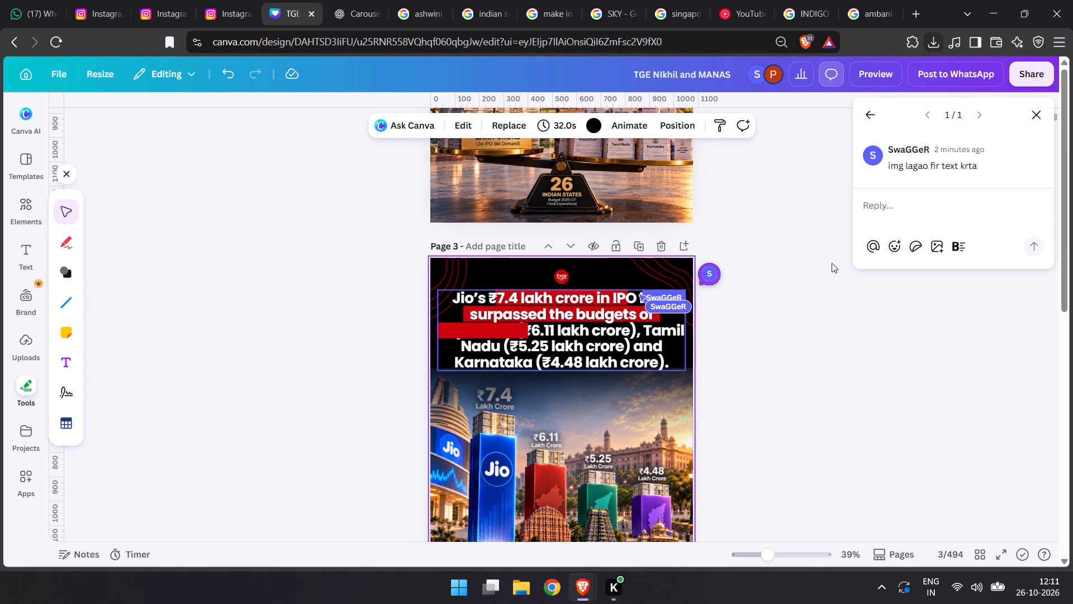
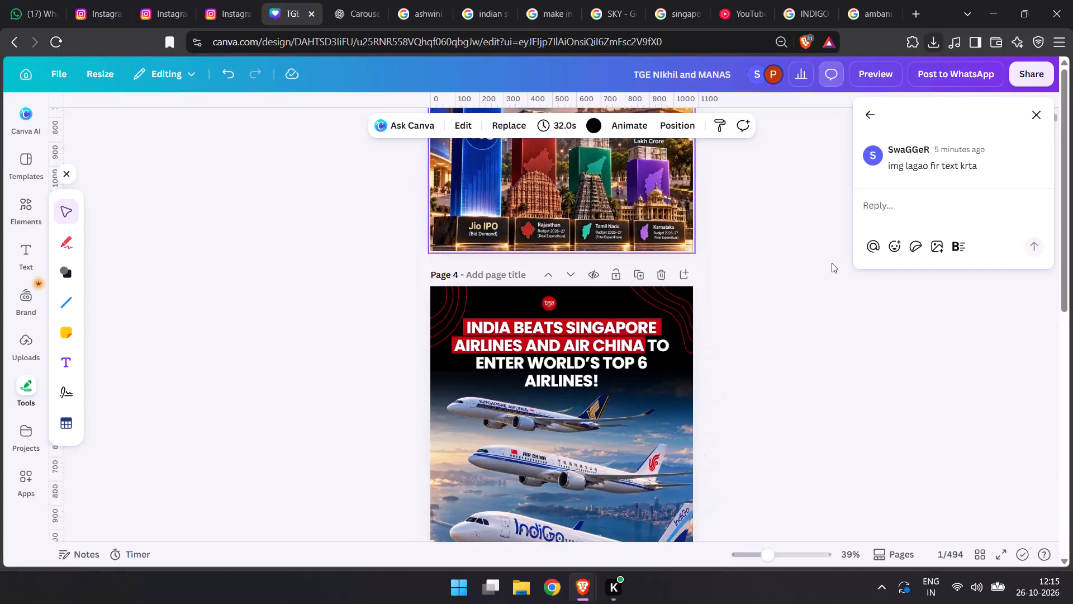
Close the page 3 comment and download only pages 1-3 of the design as a PDF.
scroll(832, 263, up, 3)
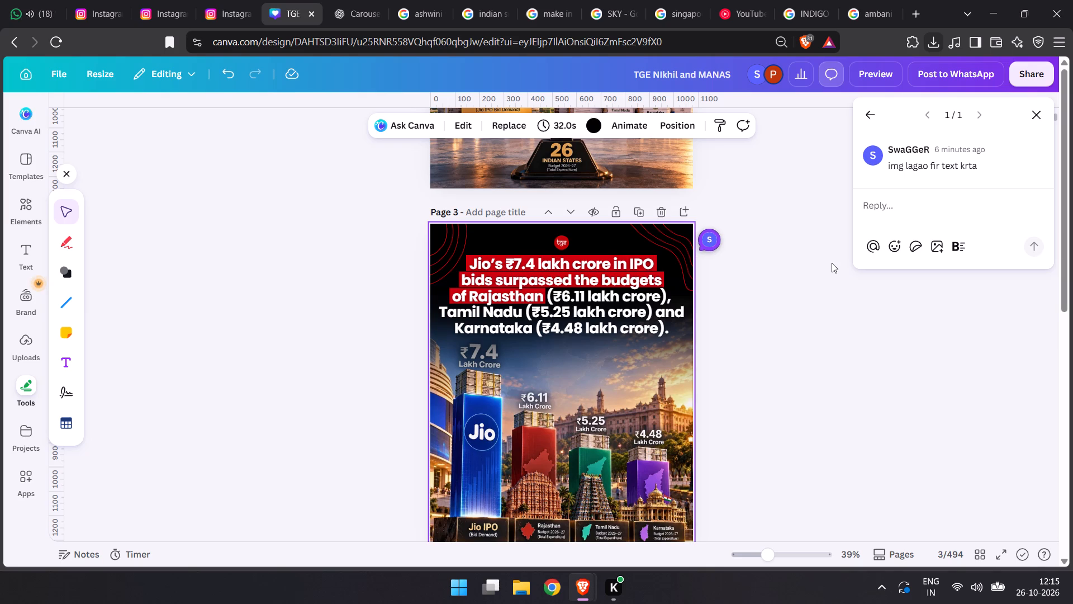
click(840, 274)
click(1025, 84)
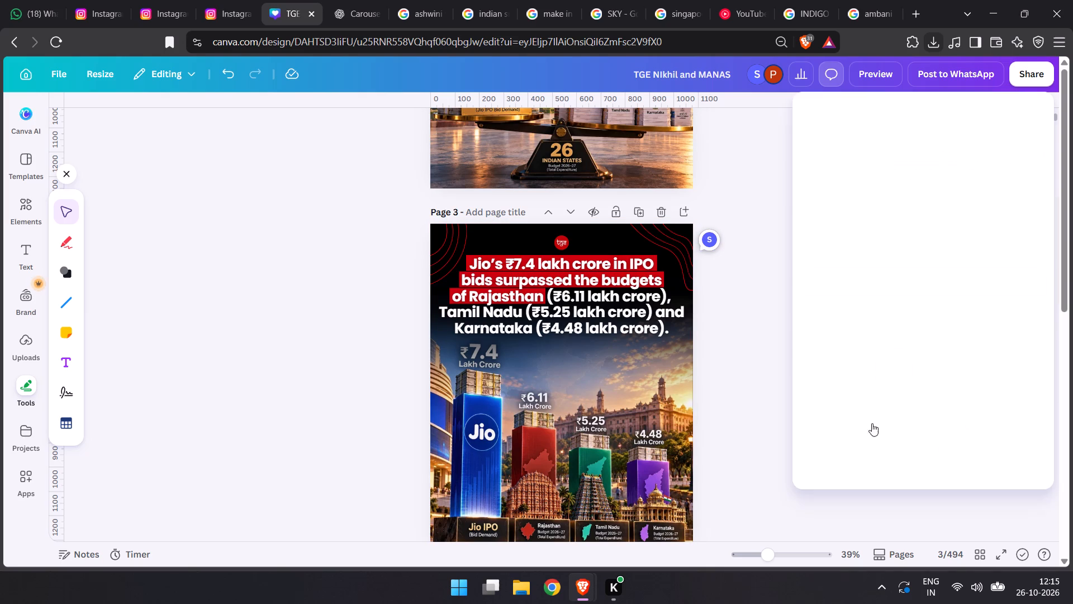
click(827, 383)
click(865, 171)
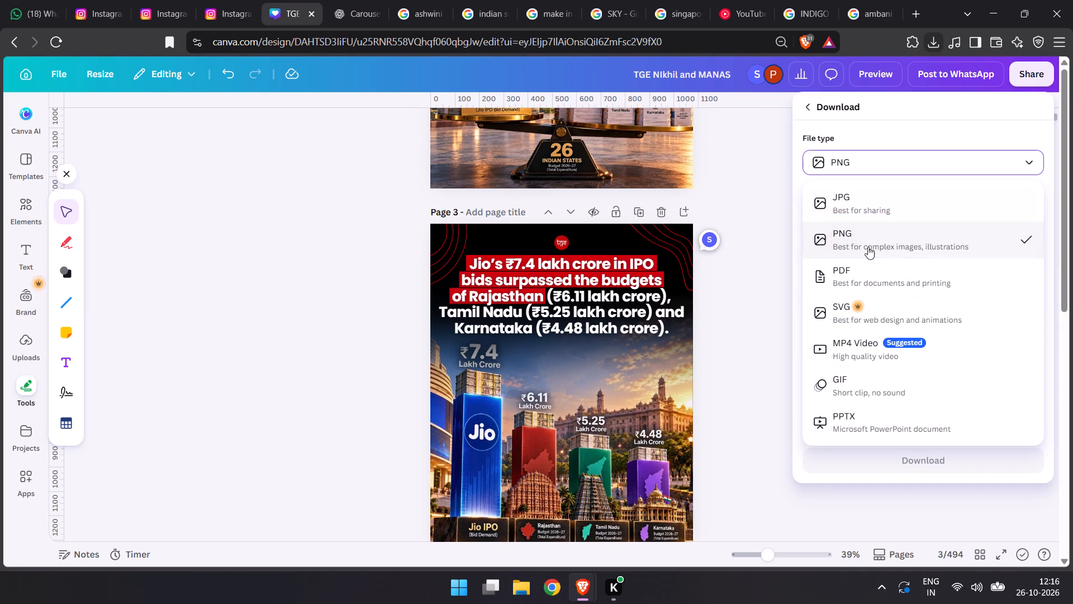
click(862, 273)
click(1012, 312)
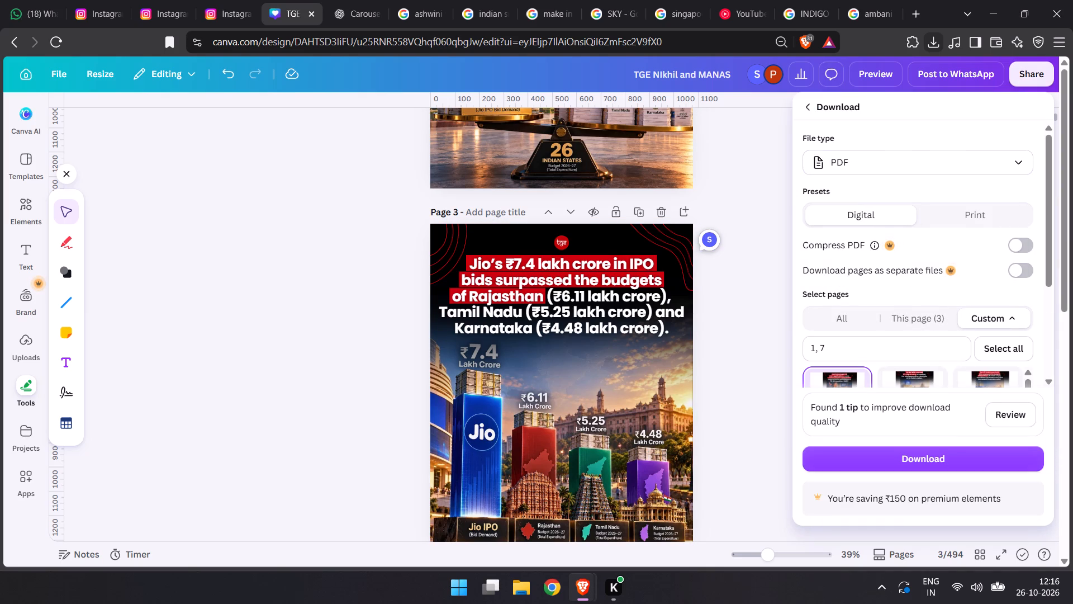
click(893, 356)
key(BackSpace)
key(BackSpace)
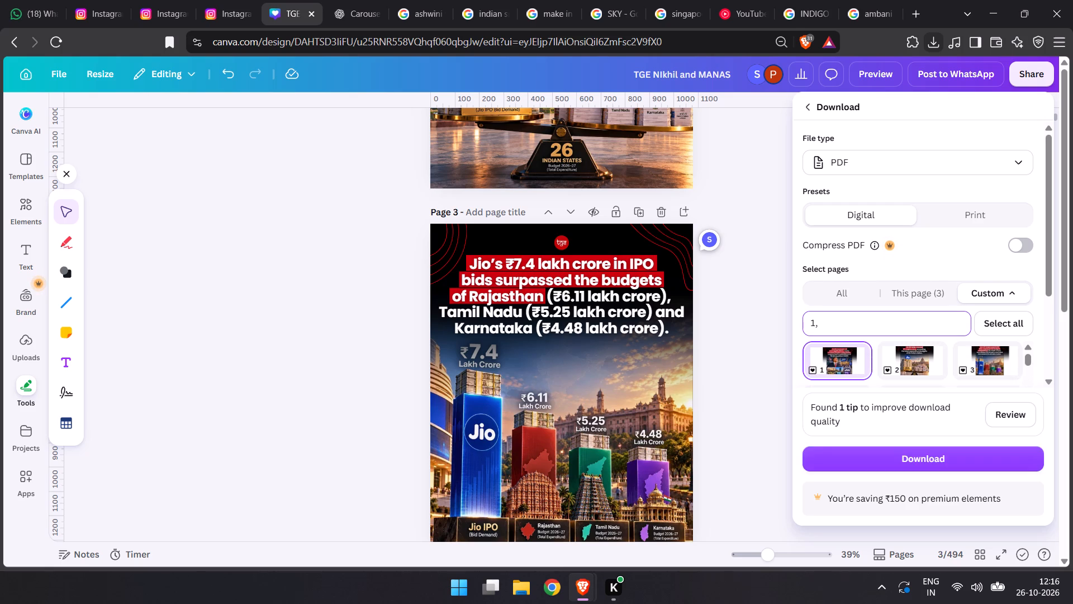
key(BackSpace)
text(-3)
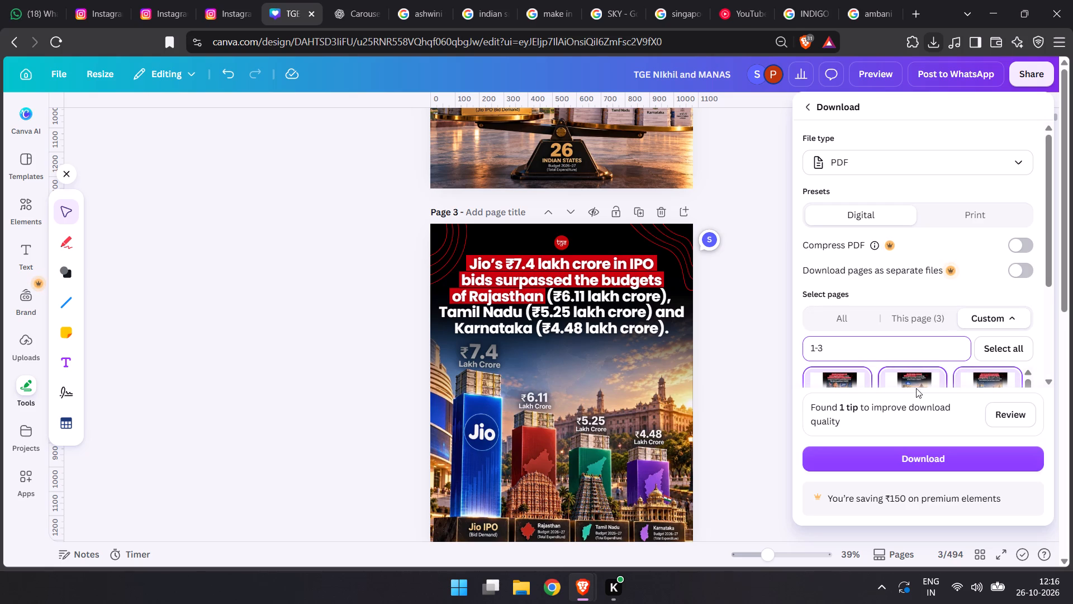
click(949, 452)
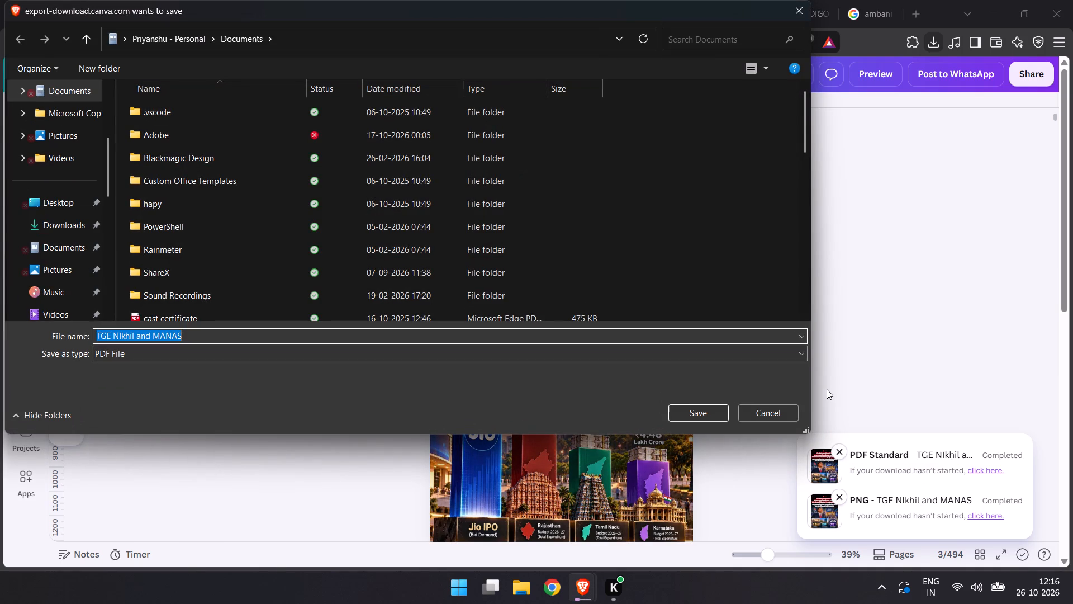
Save the exported PDF in the Documents folder under the file name "jio ipo".
key(BackSpace)
text(jio io)
key(space)
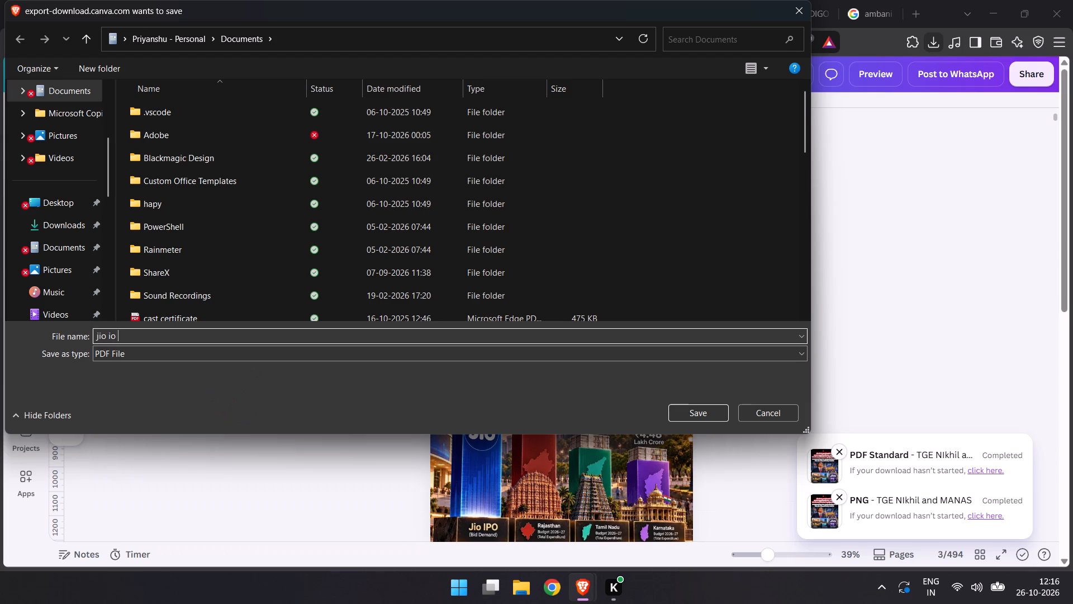
key(p)
key(BackSpace)
key(BackSpace)
key(BackSpace)
text(po)
key(space)
key(Return)
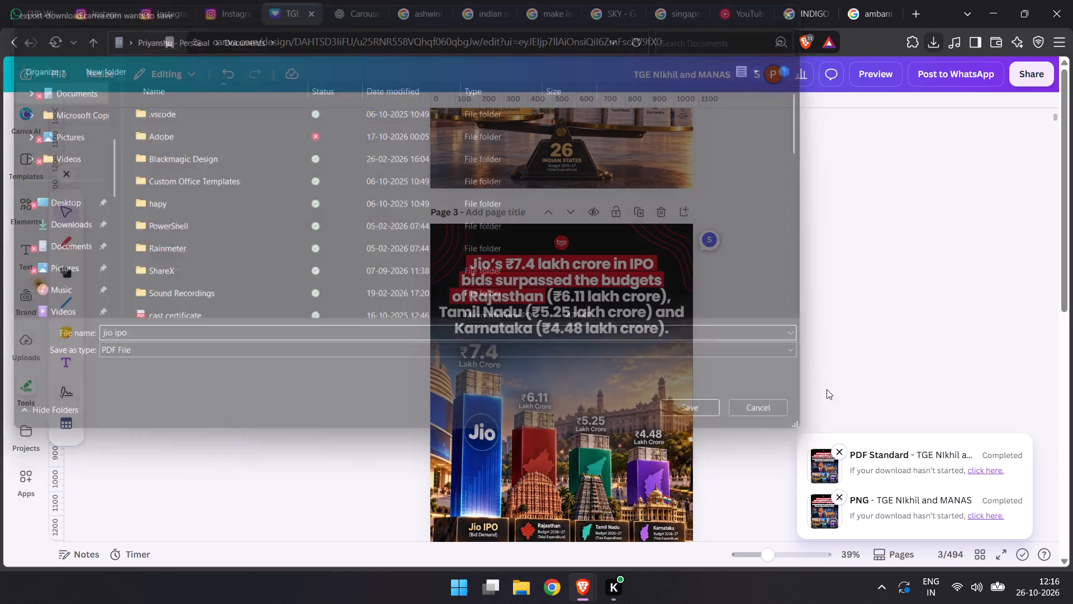